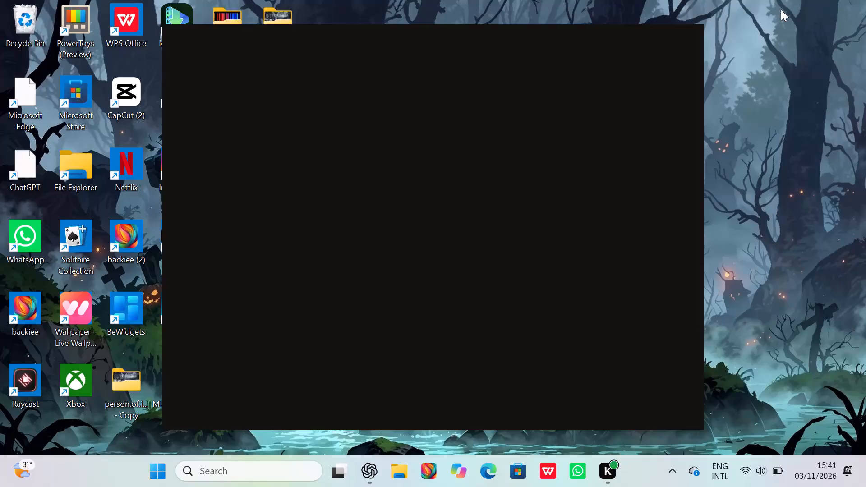
Find Word 2013 with the system search and launch it.
left_click_drag(751, 82, 460, 365)
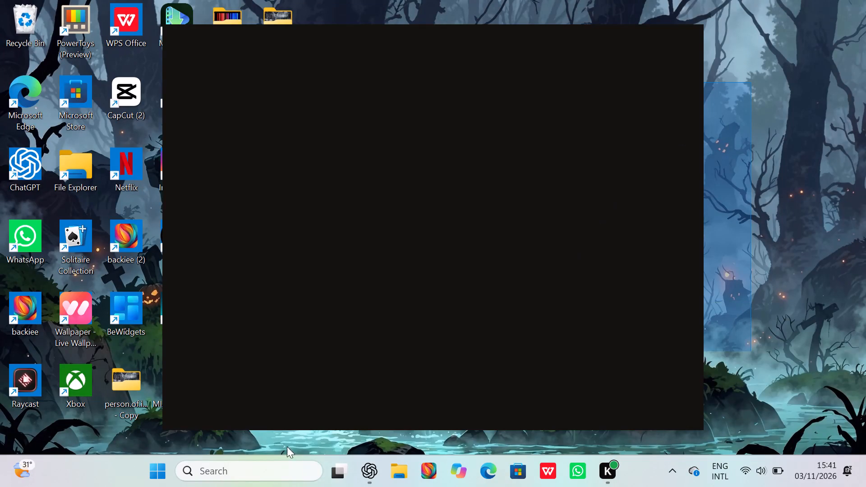
left_click(223, 469)
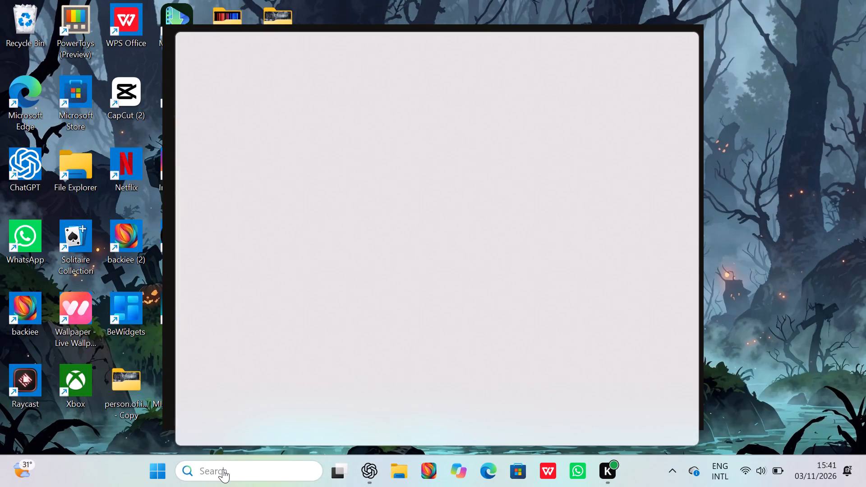
key("w")
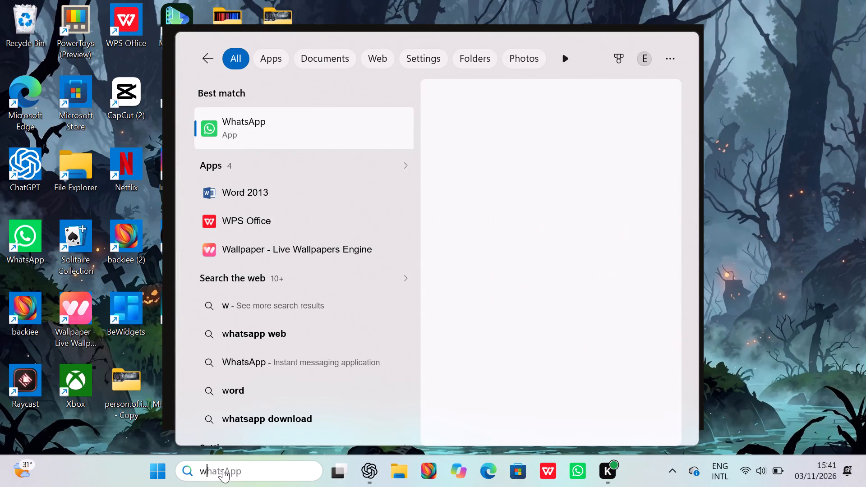
key("o")
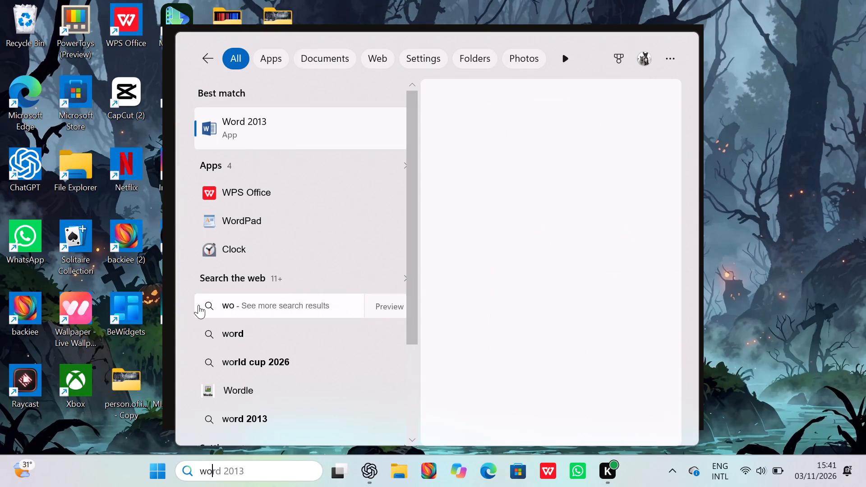
double_click(236, 127)
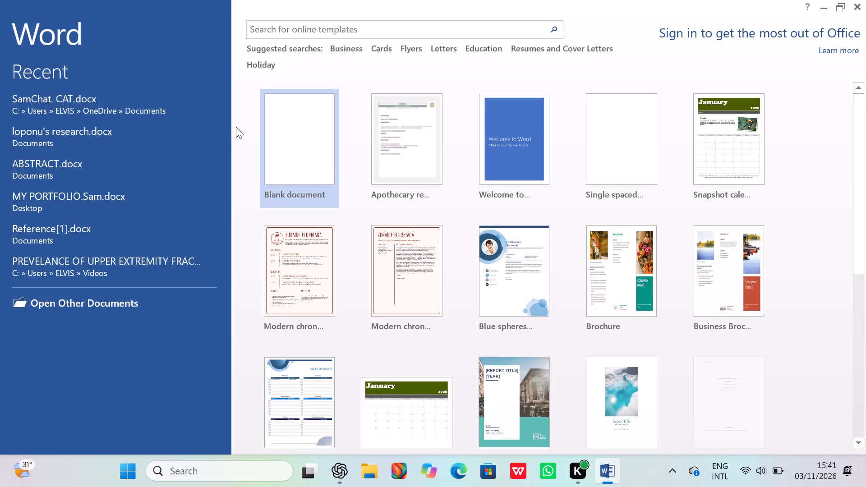
Dismiss the activation wizard and create a new blank document.
double_click(299, 146)
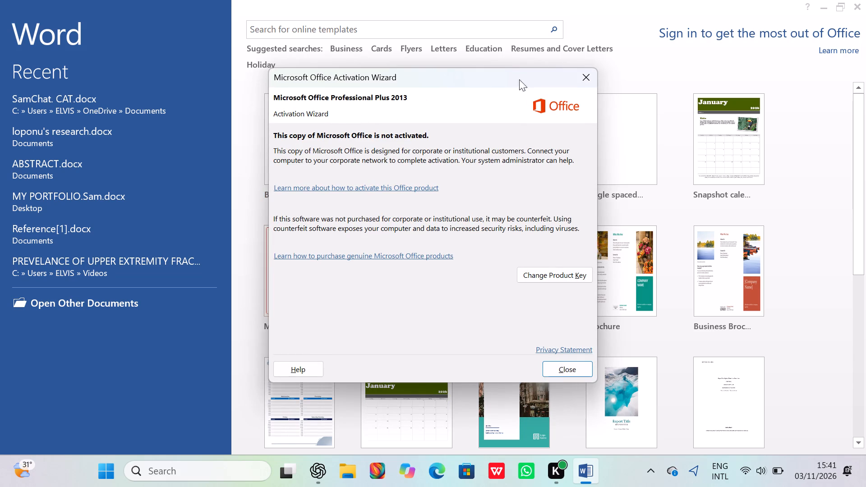
left_click(581, 71)
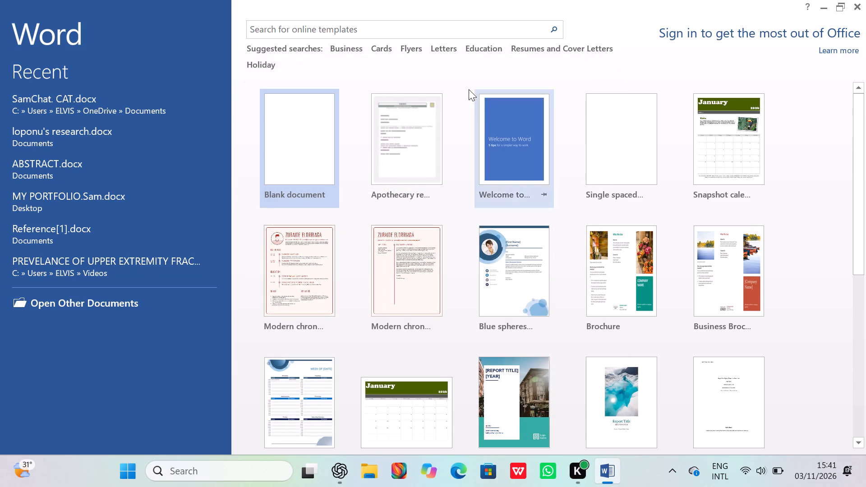
double_click(307, 141)
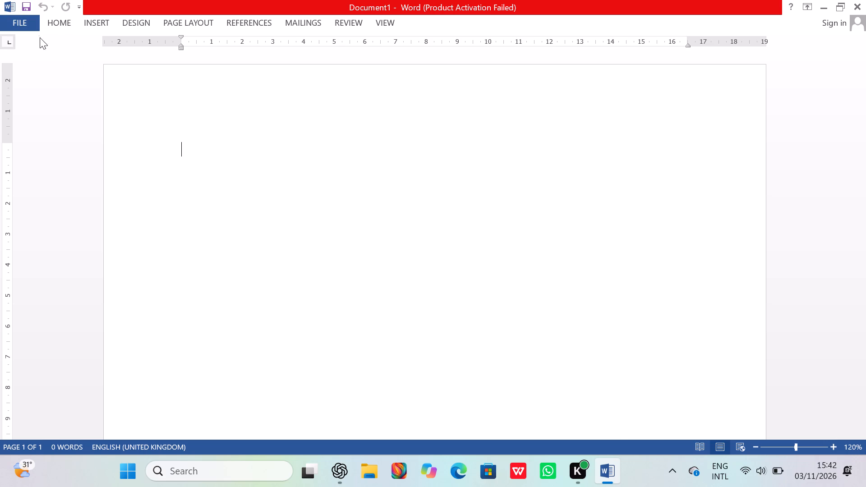
Insert a table of 8 columns and 6 rows at the start of the document.
left_click(104, 25)
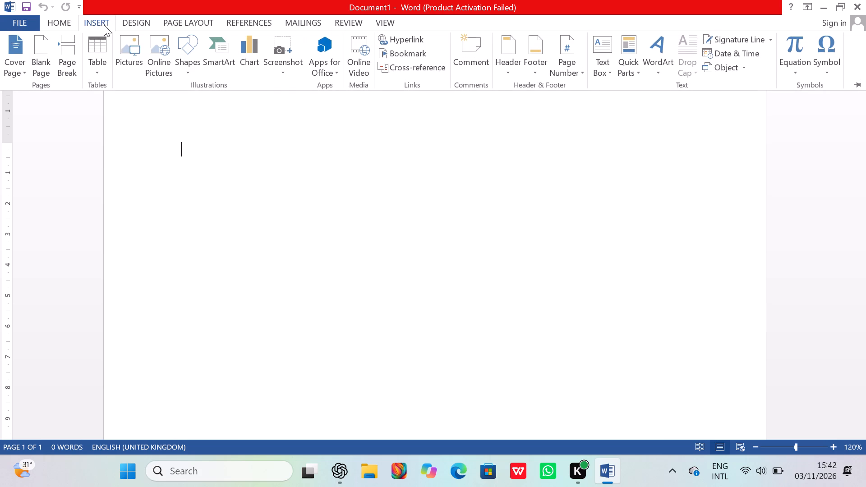
left_click(89, 43)
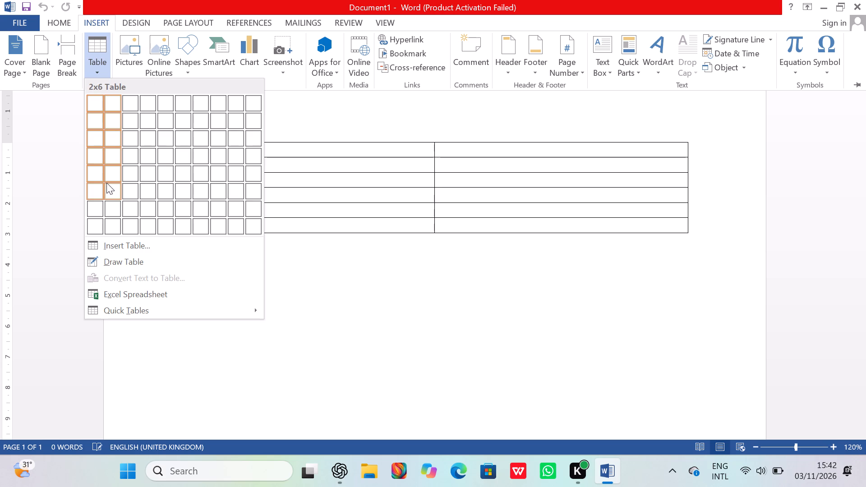
left_click(211, 192)
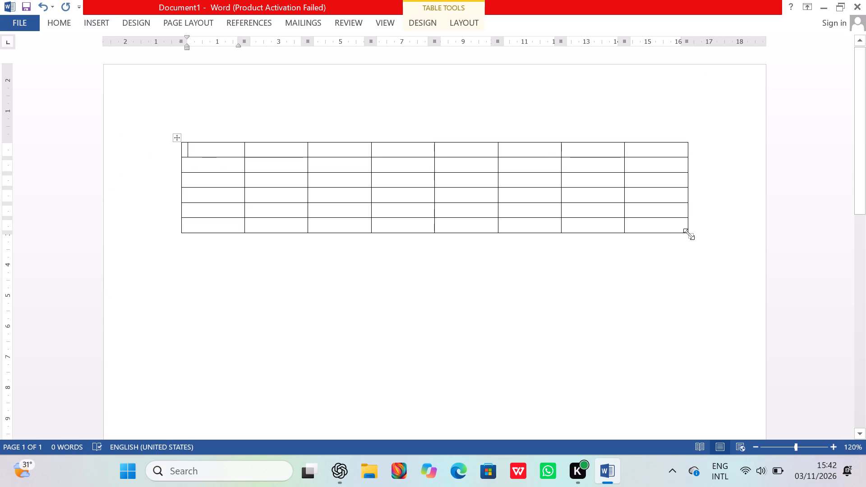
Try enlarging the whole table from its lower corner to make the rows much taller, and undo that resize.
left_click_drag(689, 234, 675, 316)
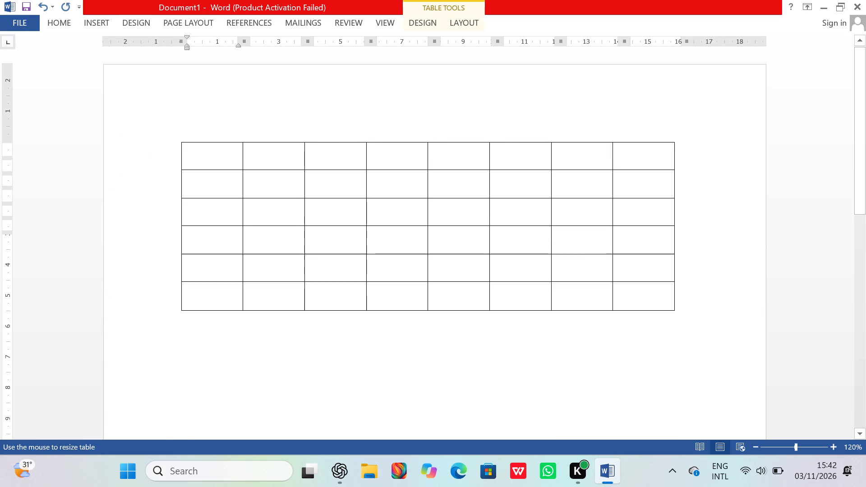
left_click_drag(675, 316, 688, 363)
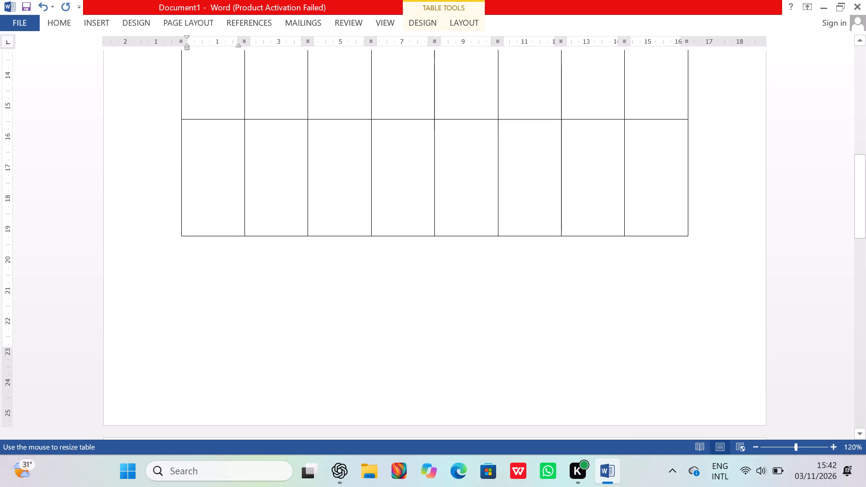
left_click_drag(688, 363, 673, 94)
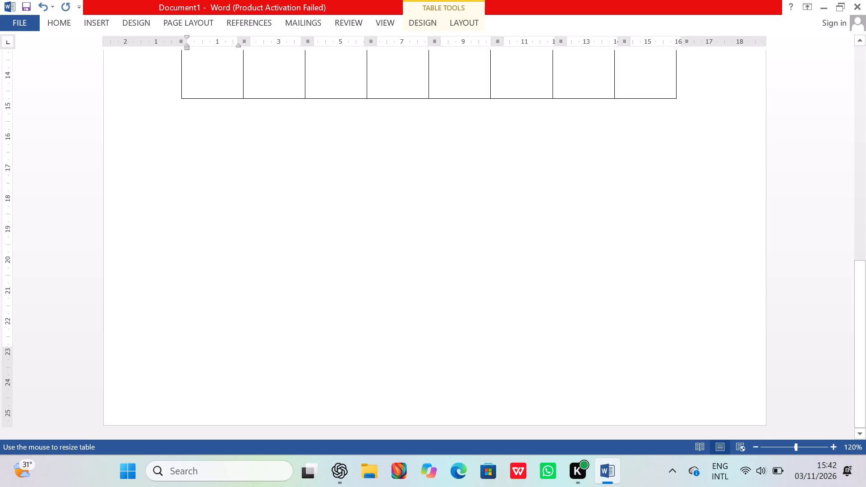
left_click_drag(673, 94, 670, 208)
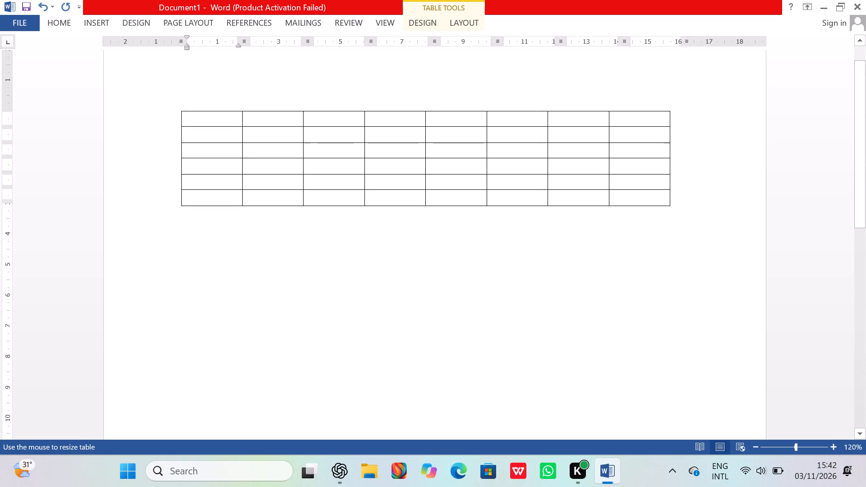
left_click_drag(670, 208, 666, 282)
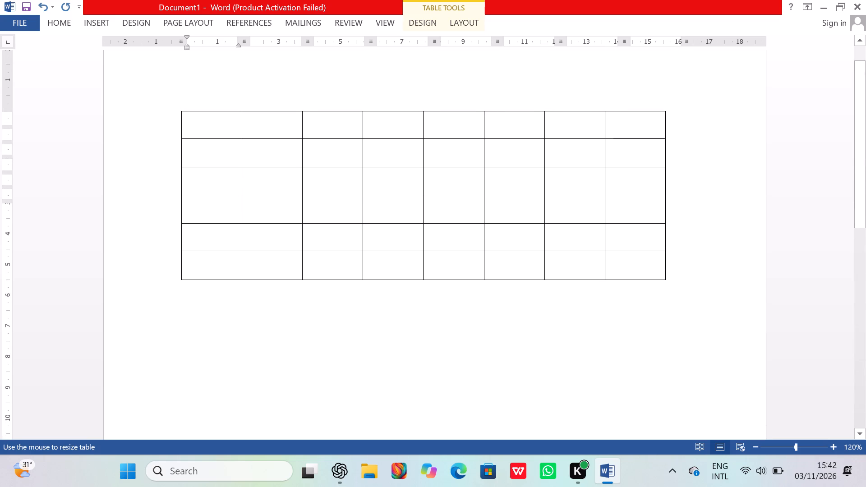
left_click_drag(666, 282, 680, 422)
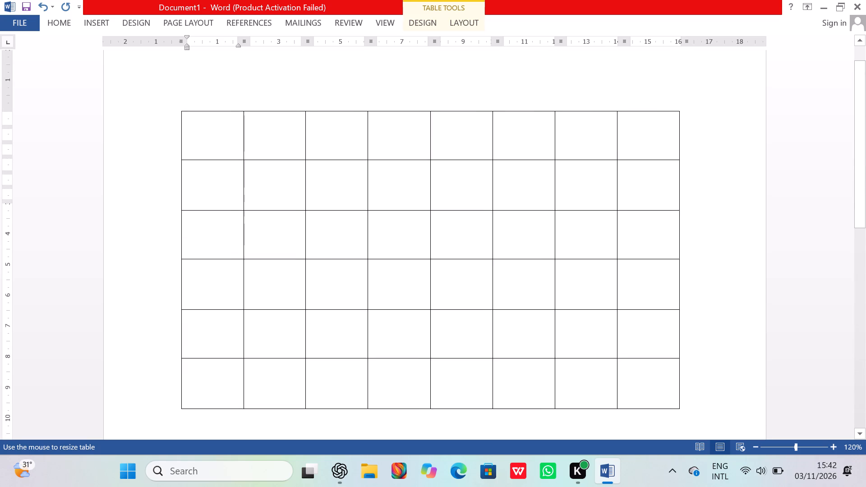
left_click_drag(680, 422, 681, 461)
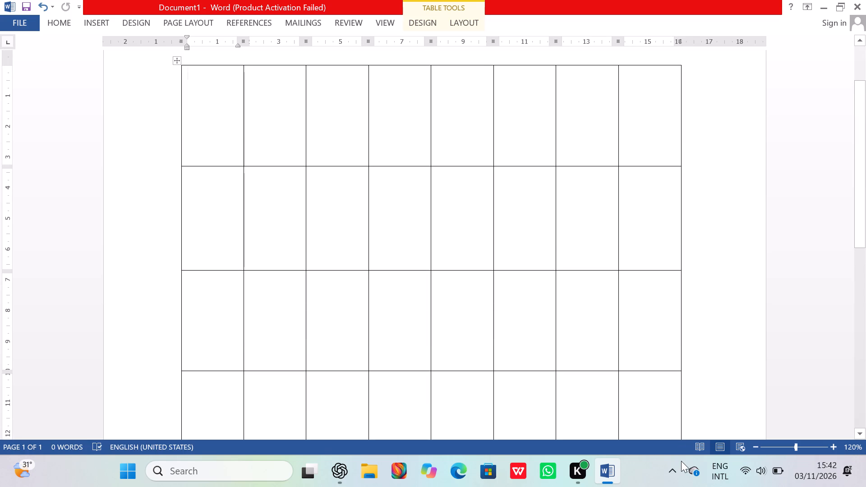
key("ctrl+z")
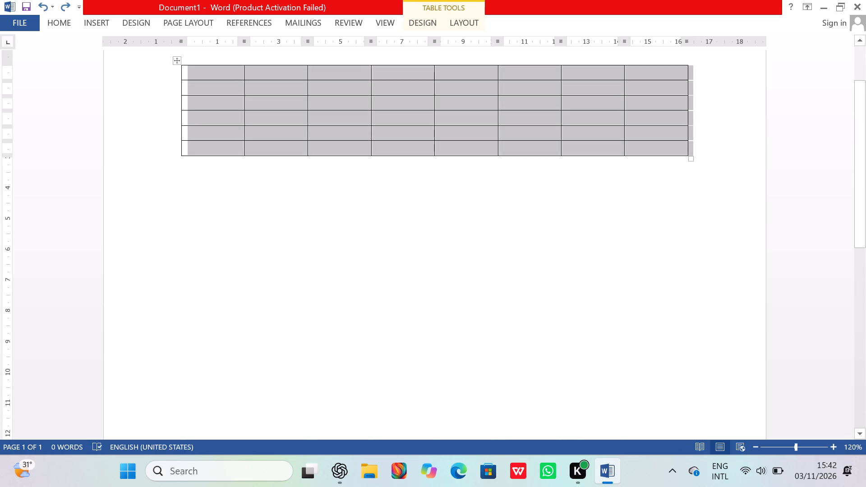
Enlarge the whole table proportionally in its rows to about 16.5 cm wide and 10 cm tall.
left_click(689, 152)
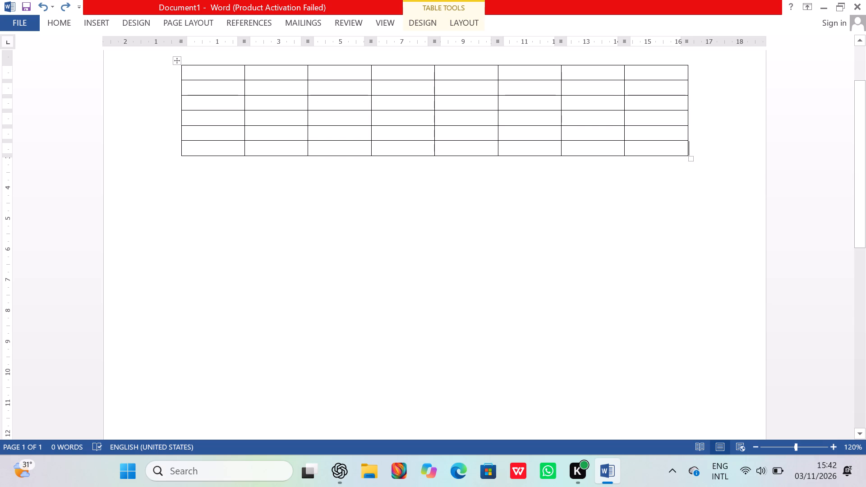
left_click(688, 155)
left_click_drag(689, 156, 685, 209)
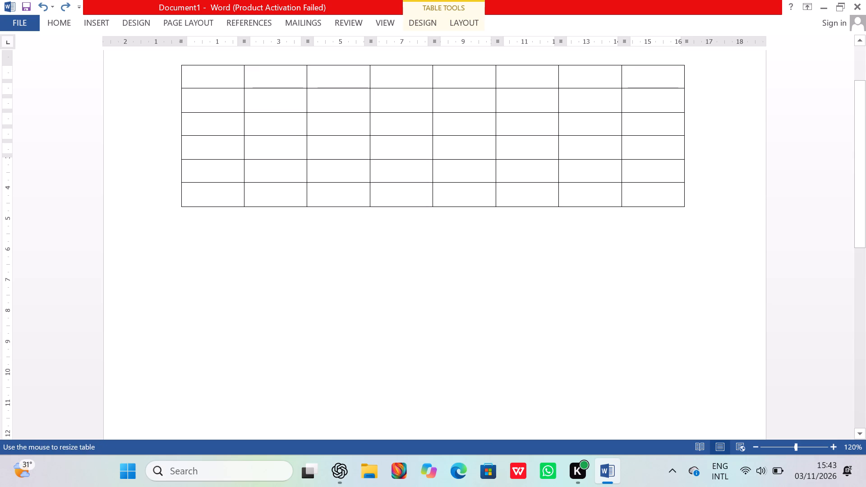
left_click_drag(685, 209, 687, 280)
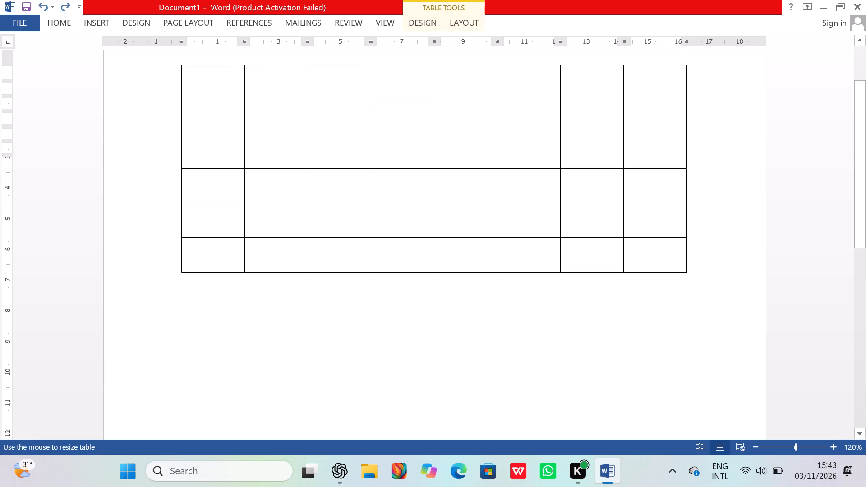
left_click_drag(687, 280, 691, 375)
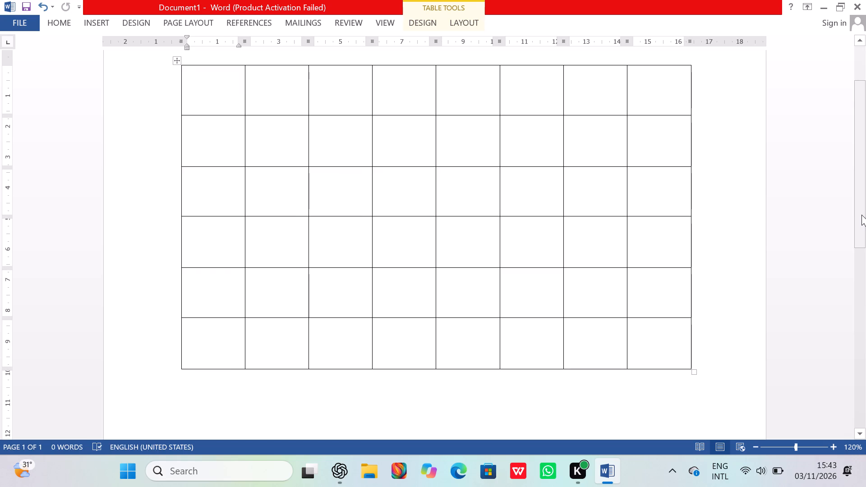
Stretch the table slightly further from its lower corner, to about 17 cm wide and 10.5 cm tall.
left_click_drag(861, 215, 858, 248)
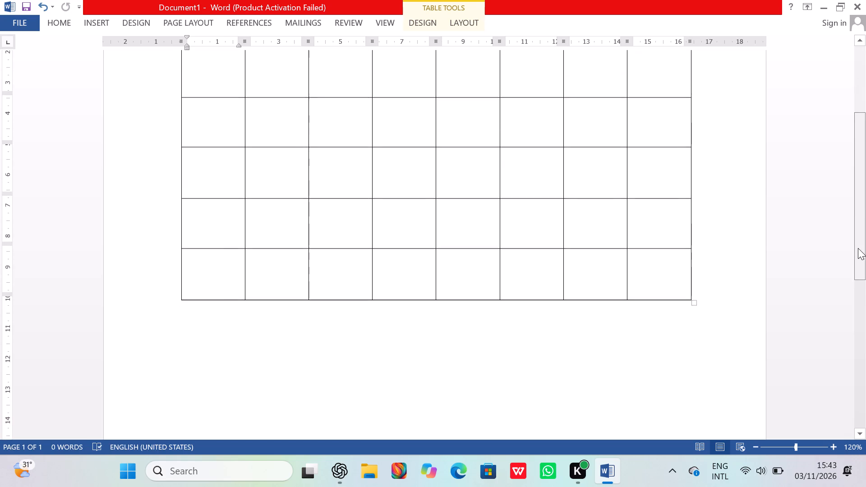
left_click_drag(858, 248, 861, 291)
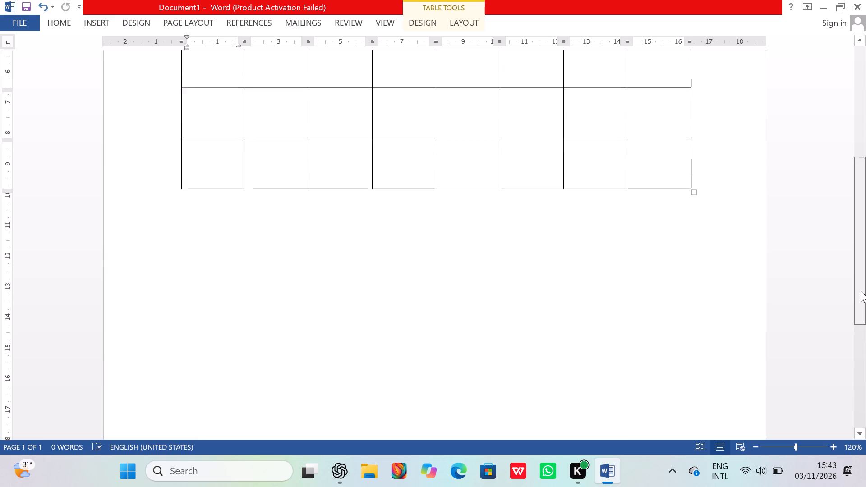
left_click_drag(861, 291, 861, 287)
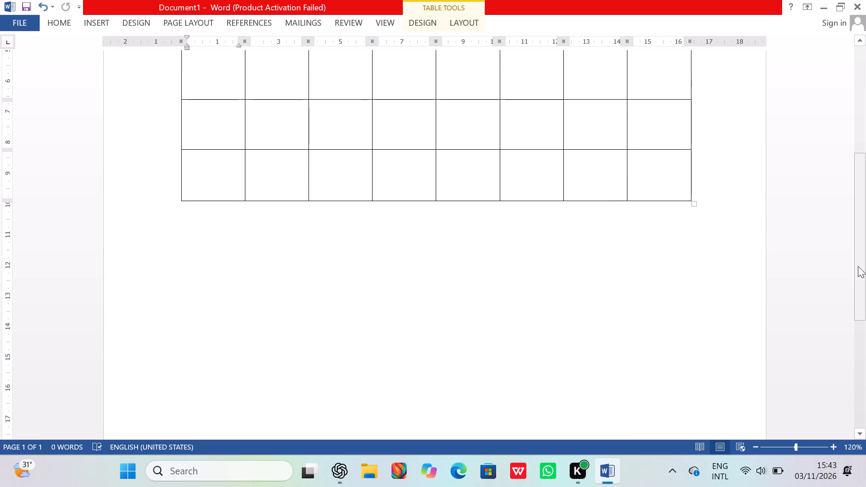
left_click_drag(858, 266, 850, 182)
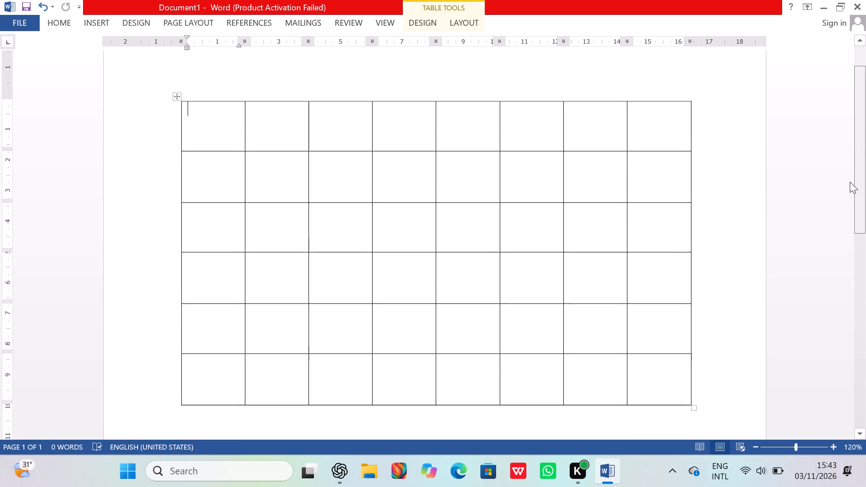
left_click_drag(850, 182, 849, 187)
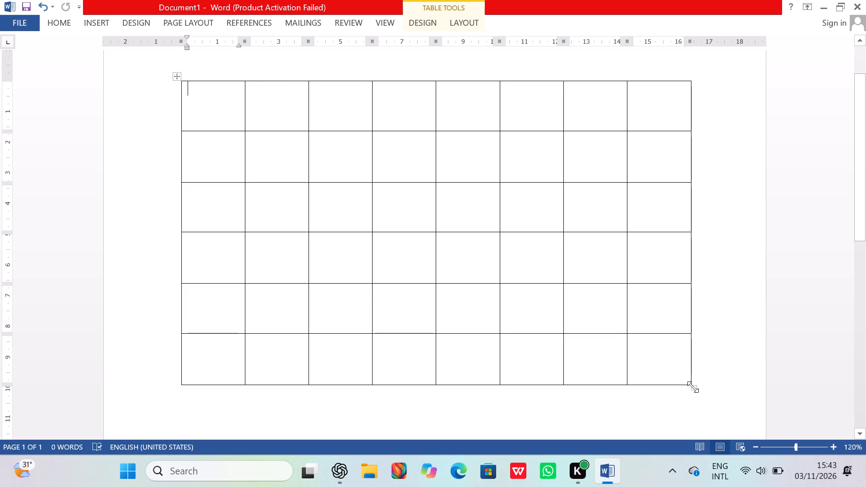
left_click_drag(693, 387, 705, 404)
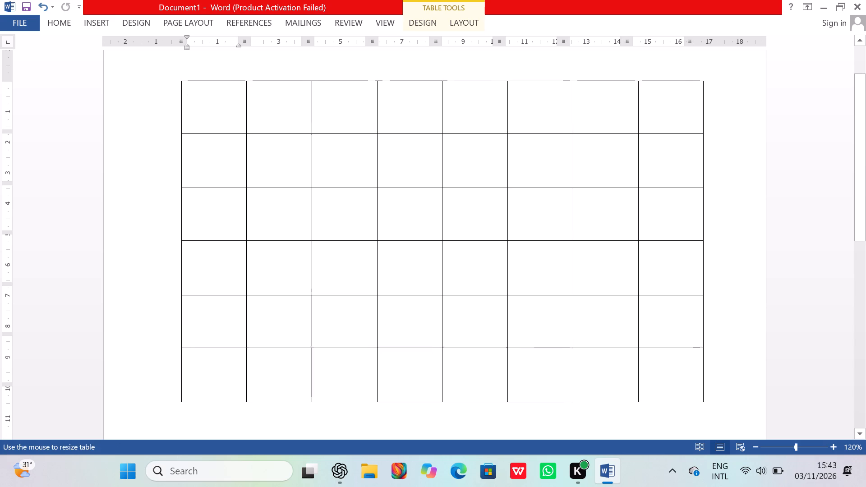
left_click_drag(705, 404, 708, 408)
left_click(734, 355)
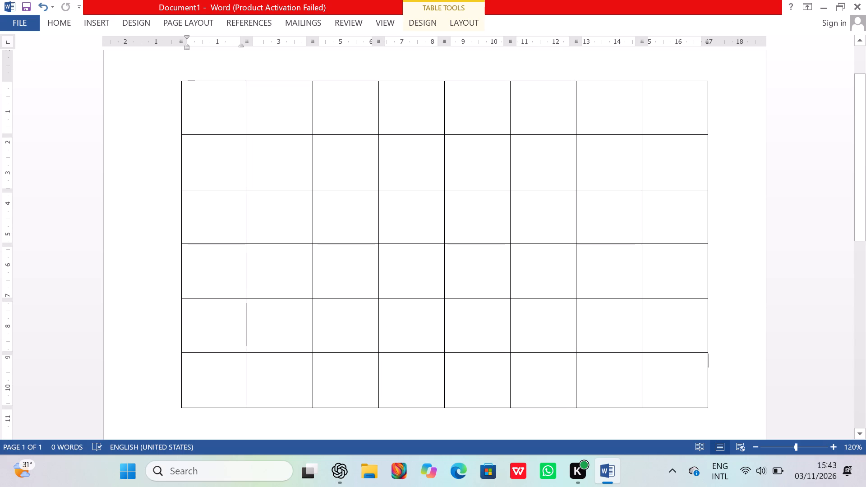
Select the whole table and look through its border options without applying any.
left_click(221, 102)
left_click(178, 76)
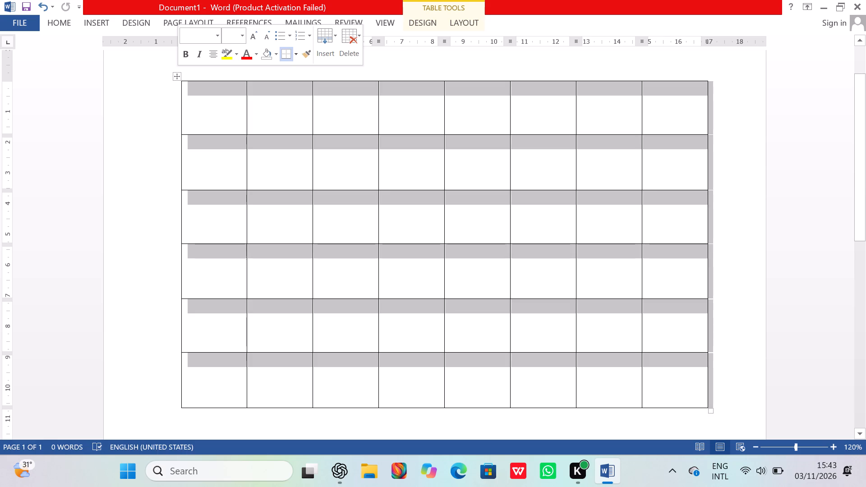
left_click(295, 55)
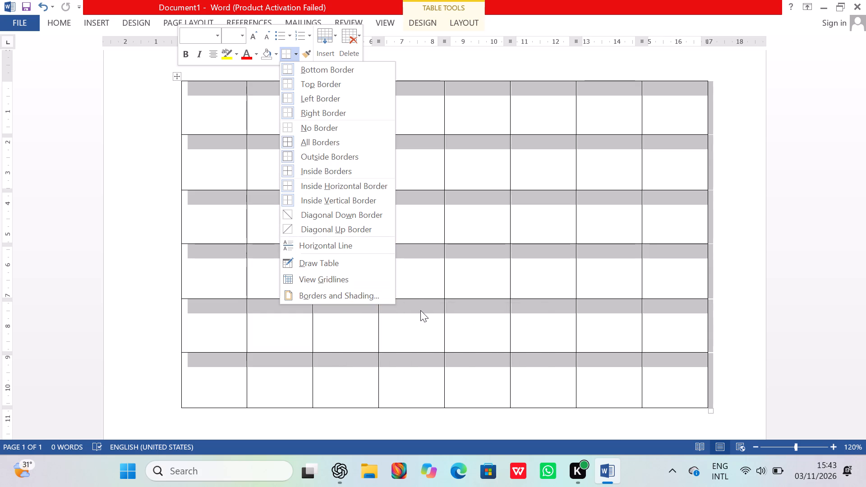
left_click(742, 187)
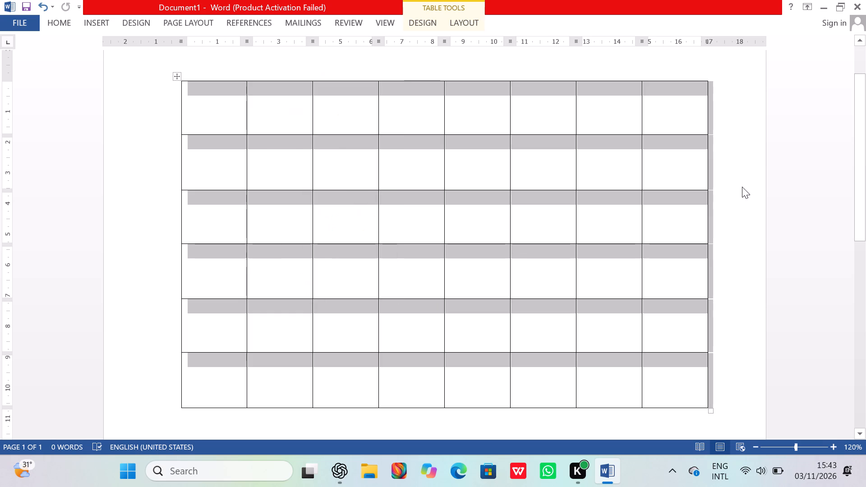
Enter MON on the second line of the first cell in the table's top row.
left_click(742, 187)
left_click(742, 187)
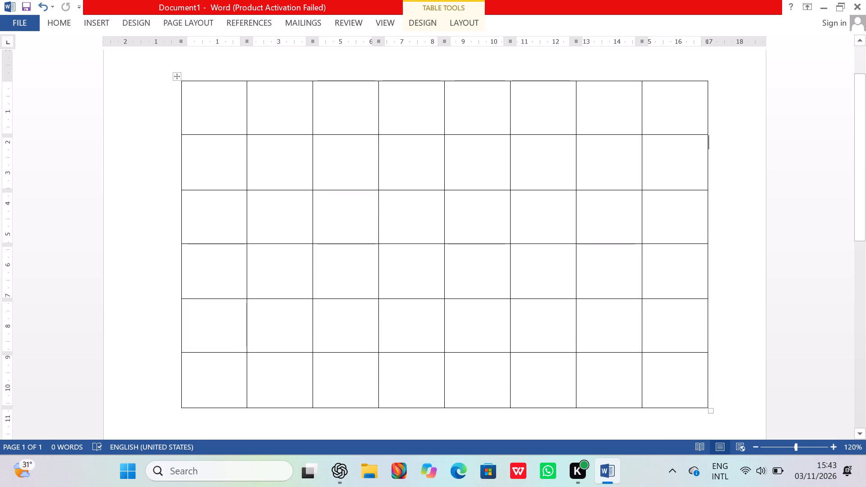
left_click(214, 102)
key("Return")
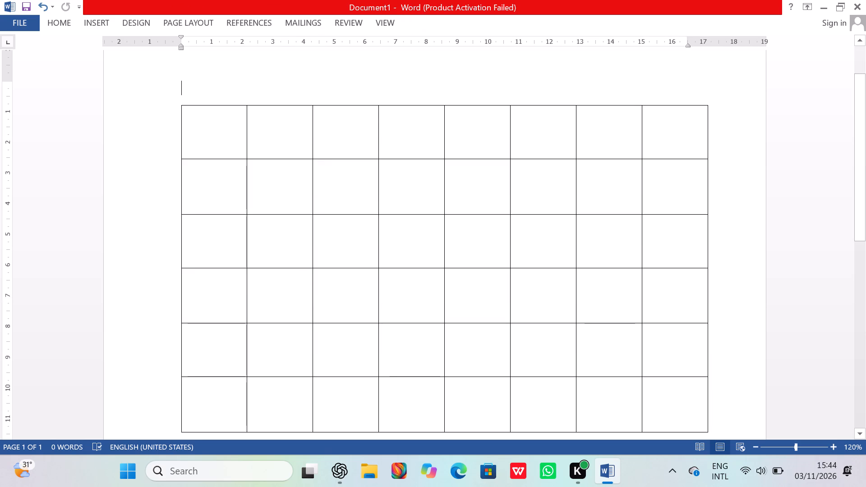
key("ctrl+z")
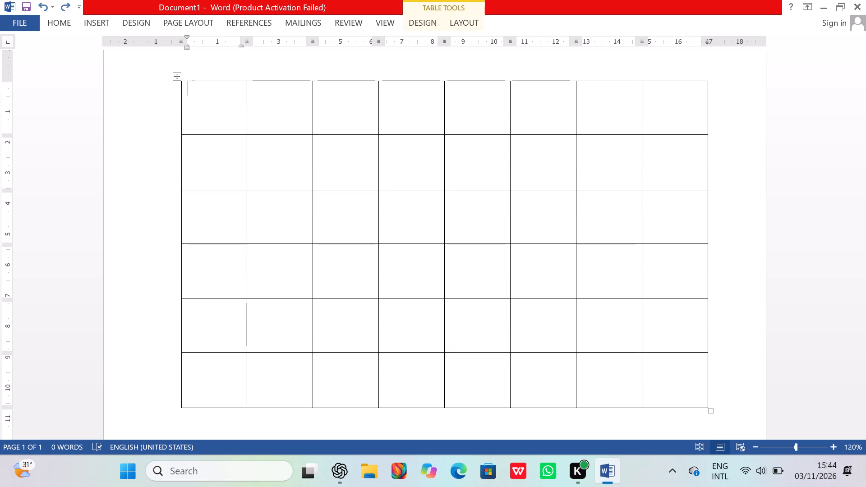
key("shift+Return")
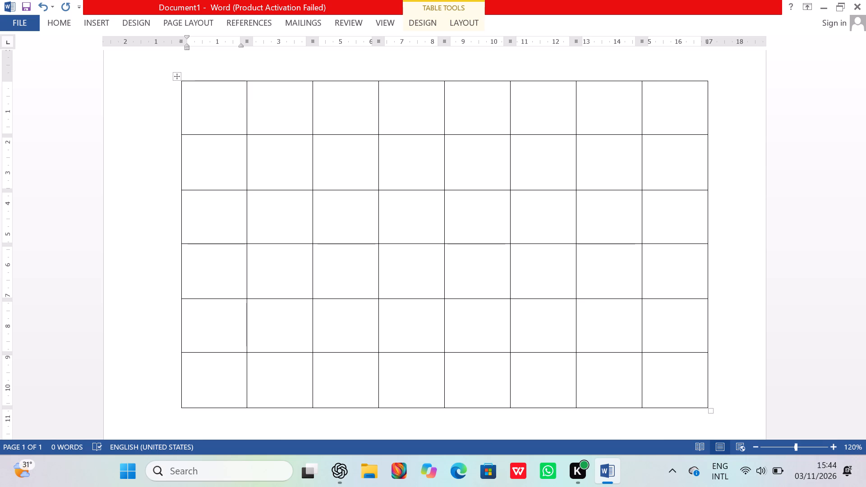
key("m")
type("ON")
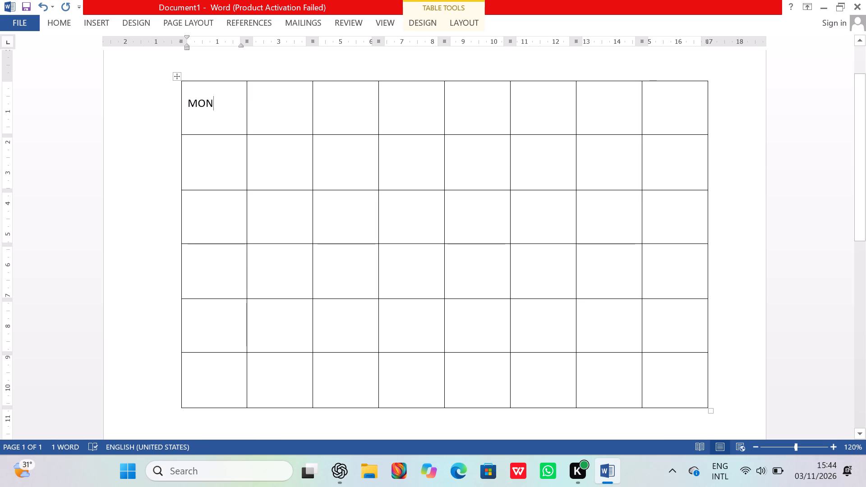
Enter TUE in capitals on the second line of the first cell in the table's second row.
left_click(208, 162)
key("shift+Return")
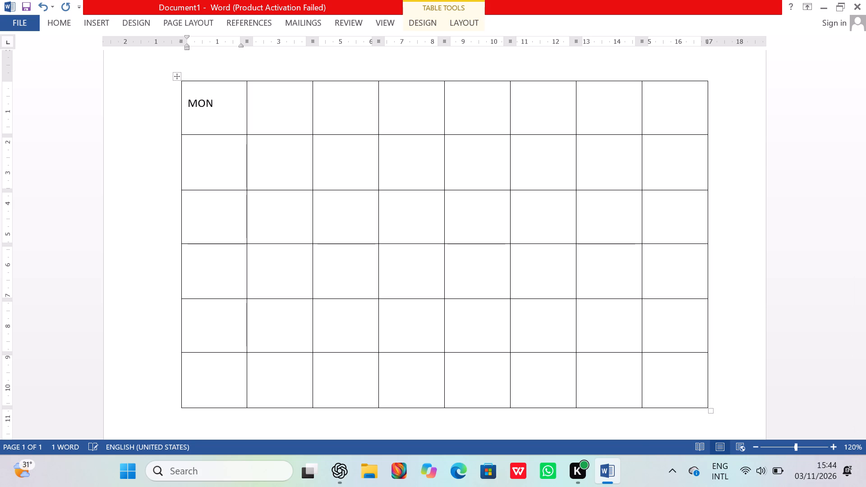
key("t")
key("BackSpace")
type("ue")
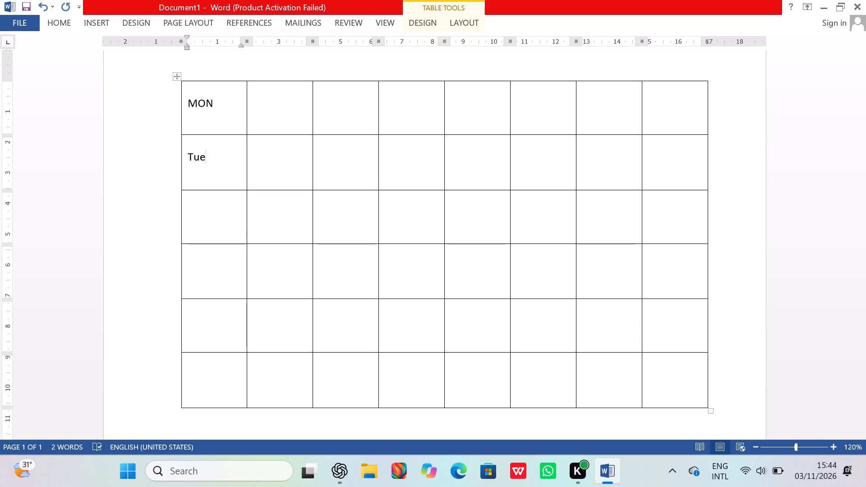
key("BackSpace")
key("BackSpace")
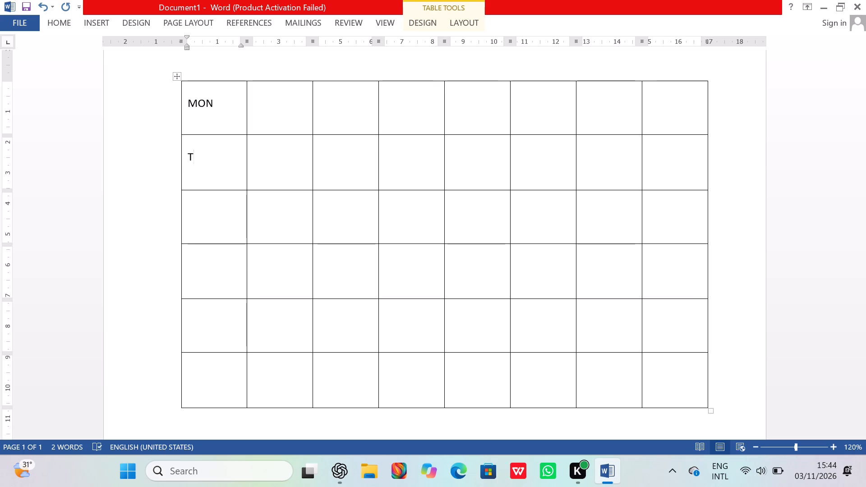
type("UE")
Enter WED and THURS on the second line of the first-column cells in the third and fourth rows.
key("Down")
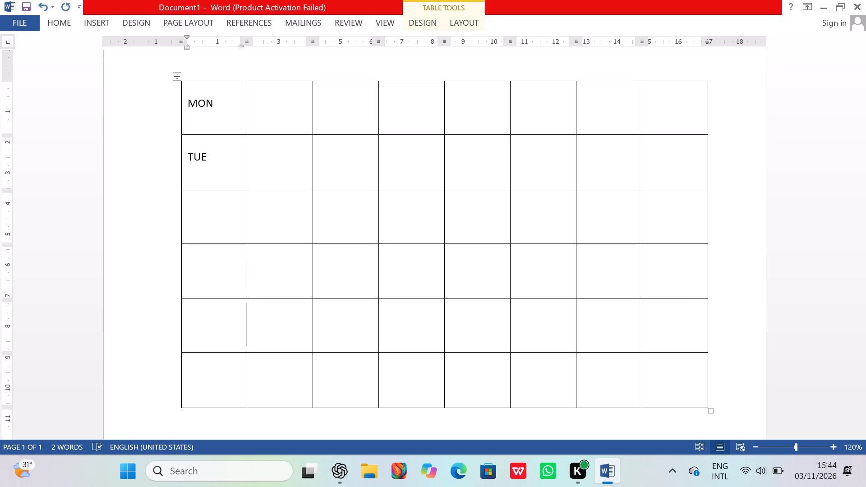
key("Down")
key("Up")
key("shift+Return")
type("WED")
key("Down")
key("shift+Return")
type("THUR")
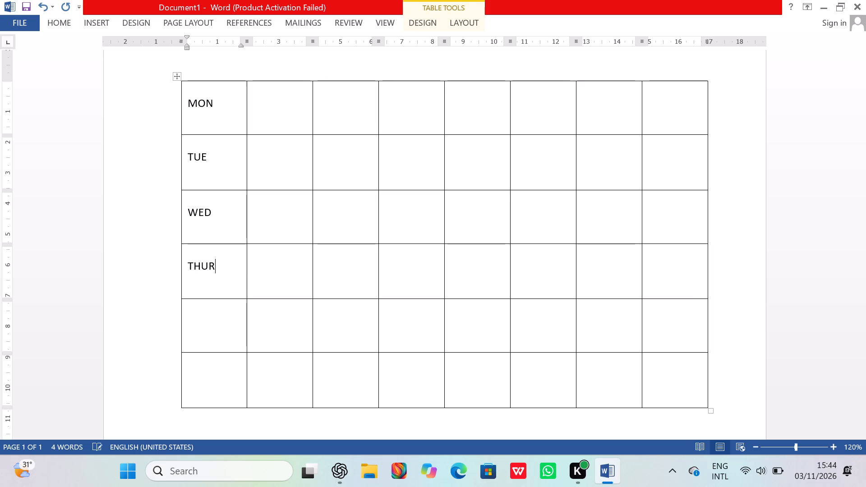
key("s")
Enter FRI and SAT on the second line of the first-column cells in the fifth and sixth rows.
key("Down")
key("shift+Return")
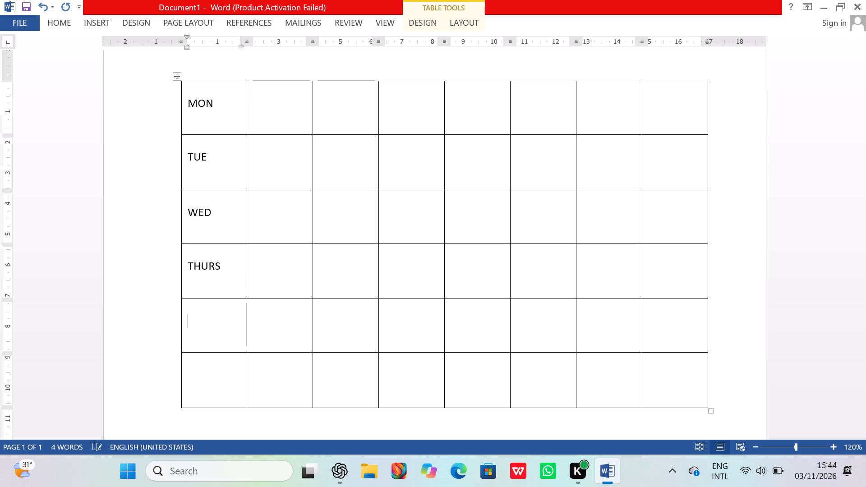
type("FRI")
key("Down")
key("shift+Return")
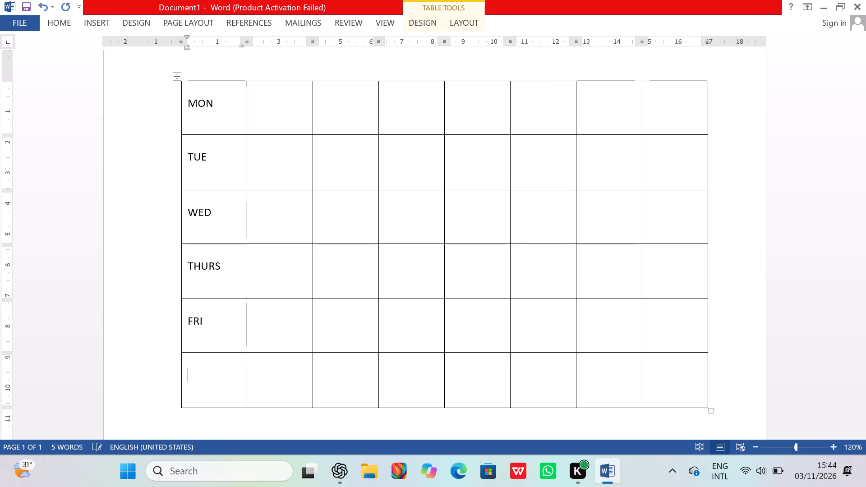
type("SAT")
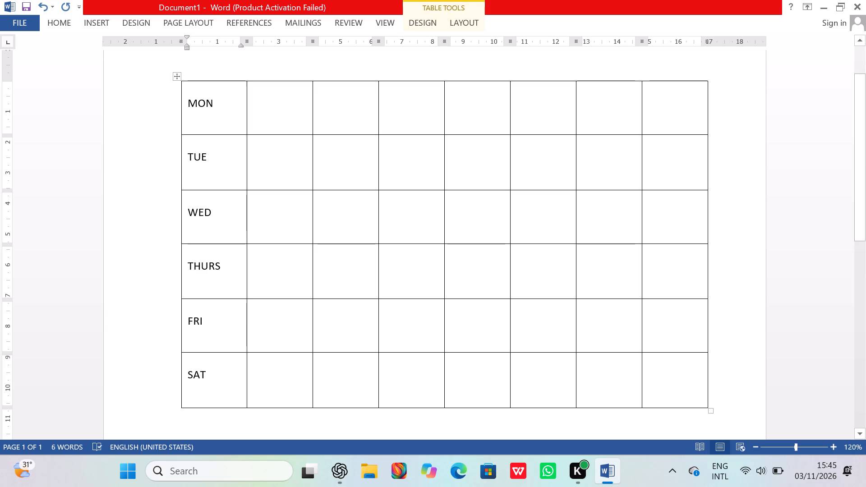
Make all six day labels in the first column, from MON to SAT, bold.
left_click_drag(207, 382, 188, 103)
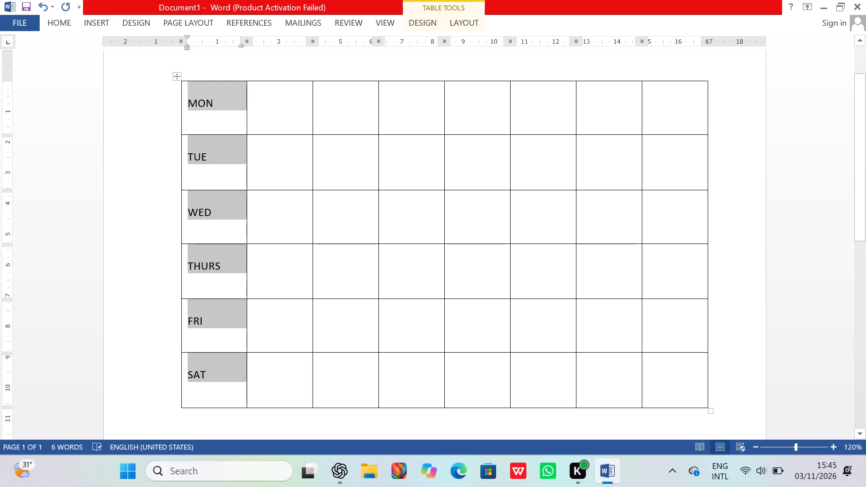
left_click_drag(188, 103, 188, 104)
left_click(196, 145)
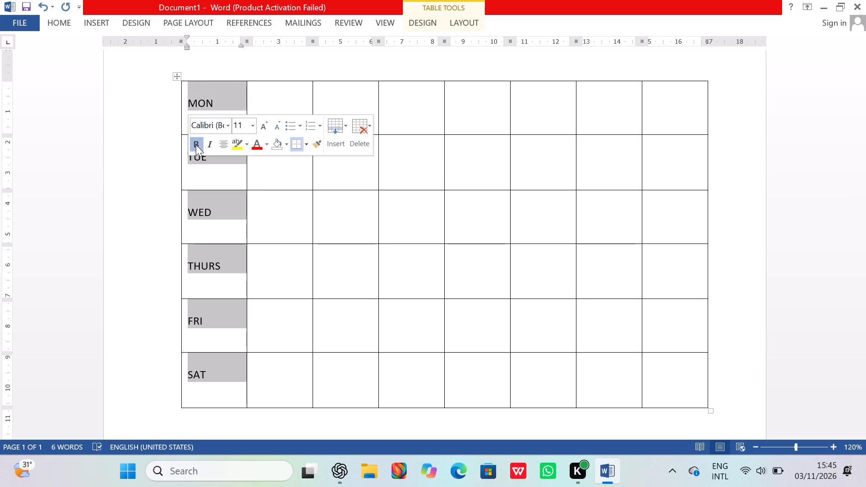
left_click(289, 223)
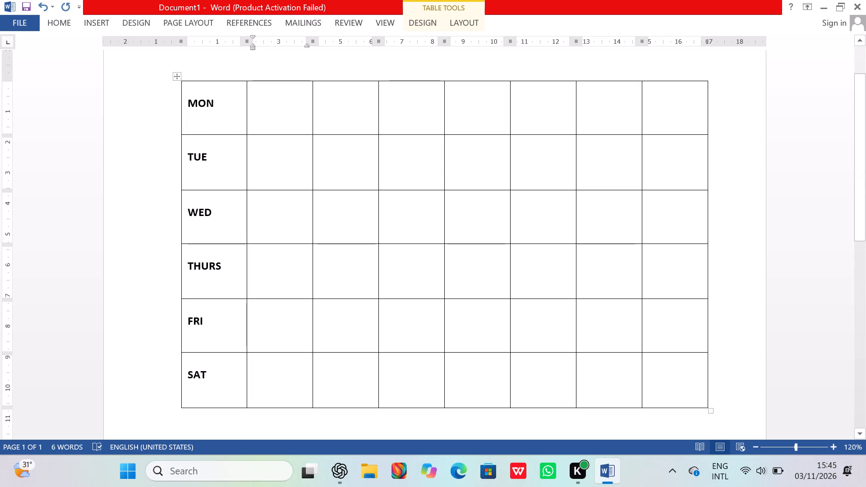
Change the font of all six day labels in the first column to Segoe UI.
left_click_drag(211, 373, 209, 373)
left_click_drag(209, 373, 152, 118)
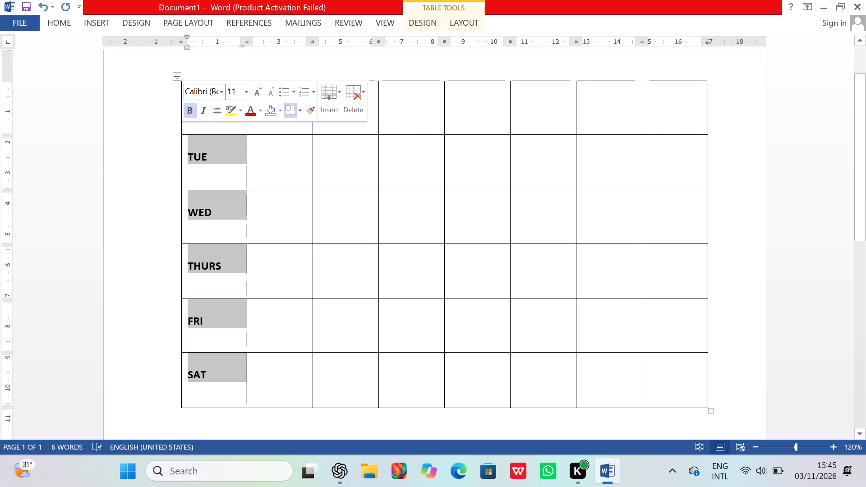
left_click(222, 92)
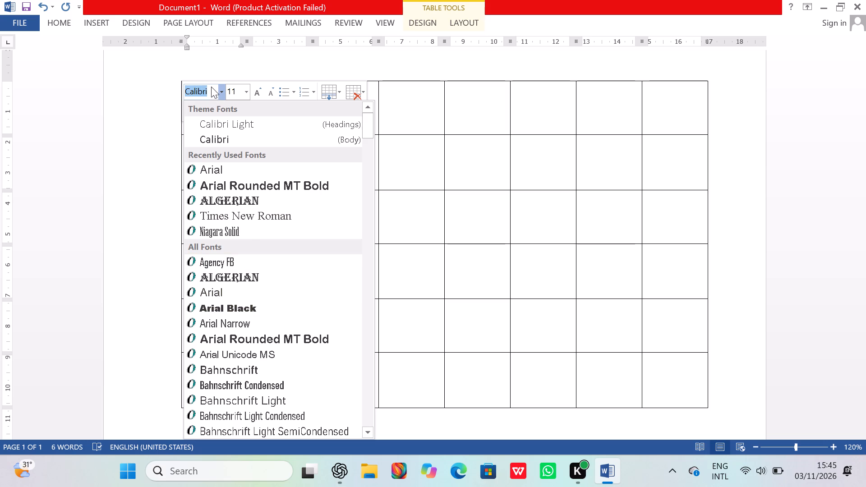
key("BackSpace")
key("s")
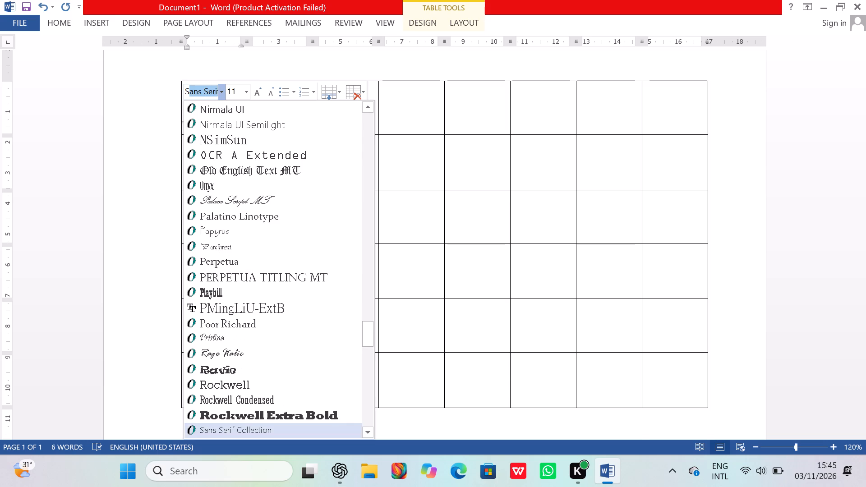
key("i")
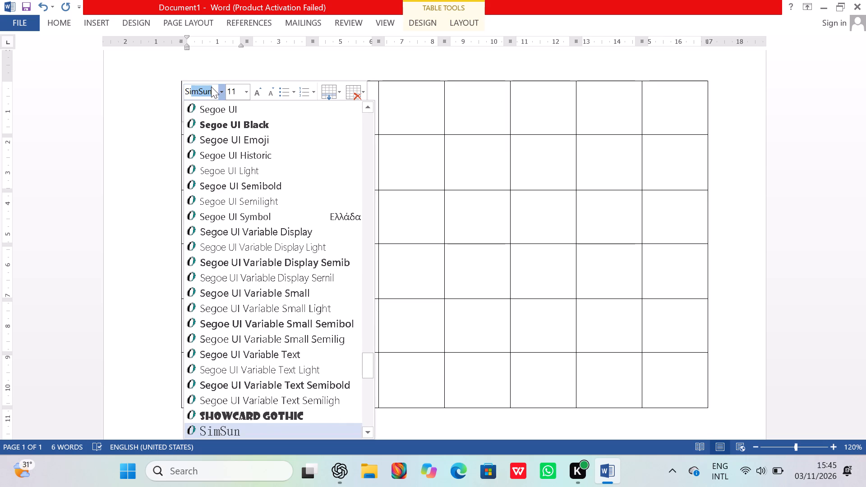
left_click(214, 109)
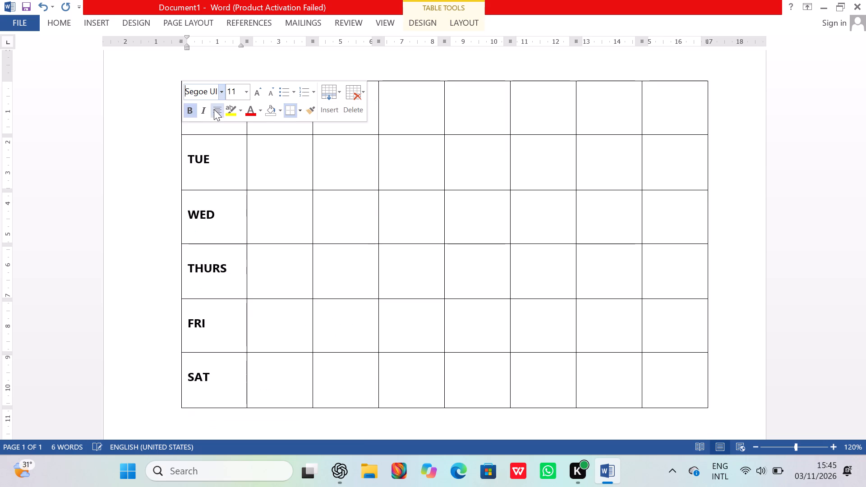
left_click(309, 218)
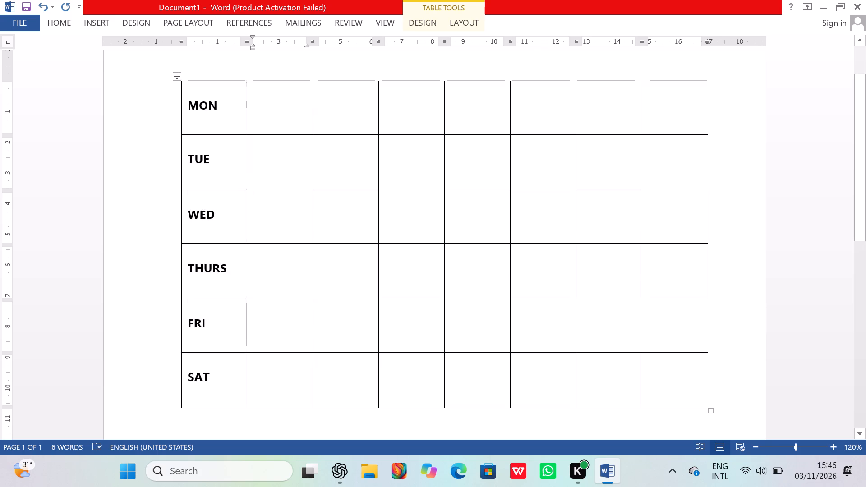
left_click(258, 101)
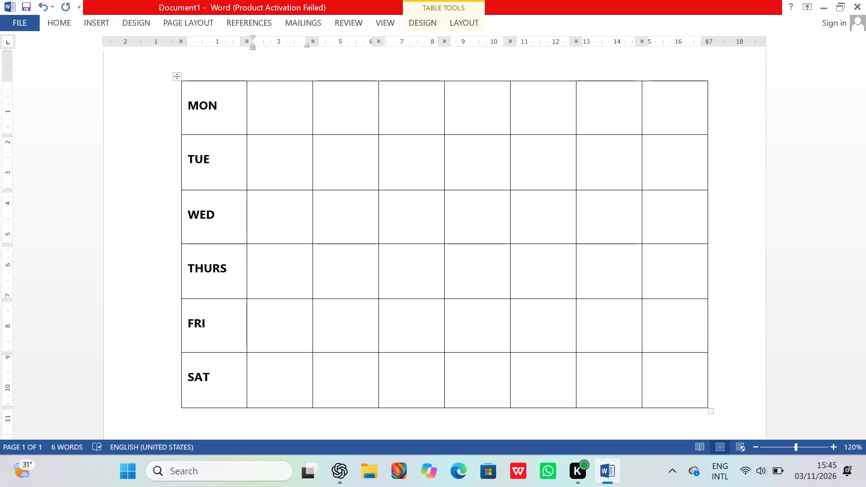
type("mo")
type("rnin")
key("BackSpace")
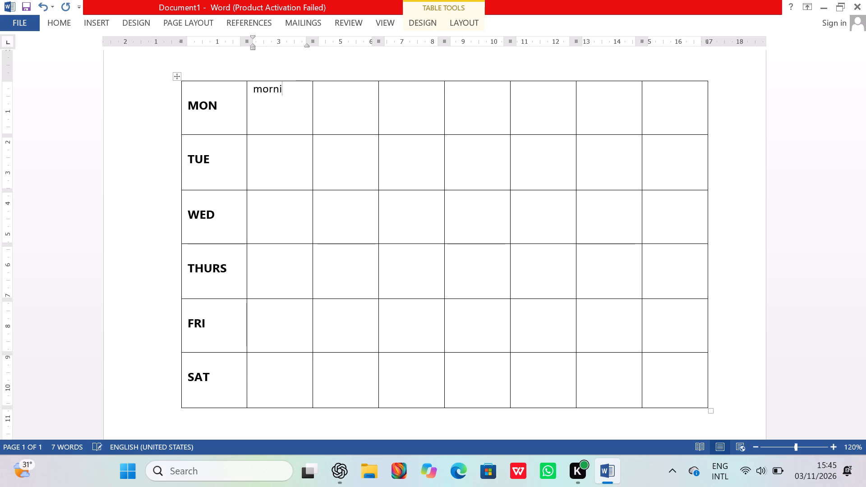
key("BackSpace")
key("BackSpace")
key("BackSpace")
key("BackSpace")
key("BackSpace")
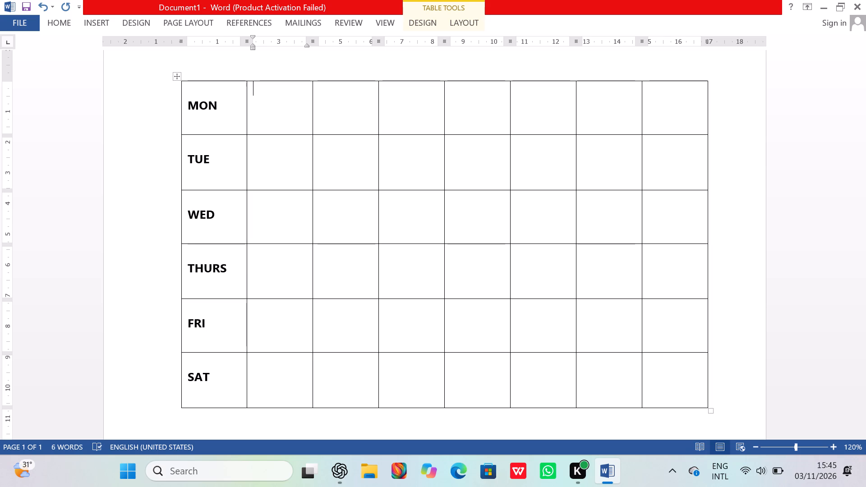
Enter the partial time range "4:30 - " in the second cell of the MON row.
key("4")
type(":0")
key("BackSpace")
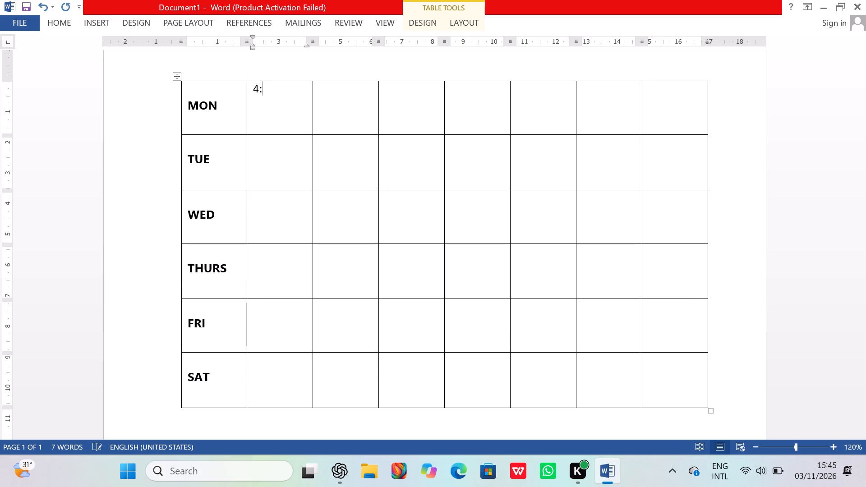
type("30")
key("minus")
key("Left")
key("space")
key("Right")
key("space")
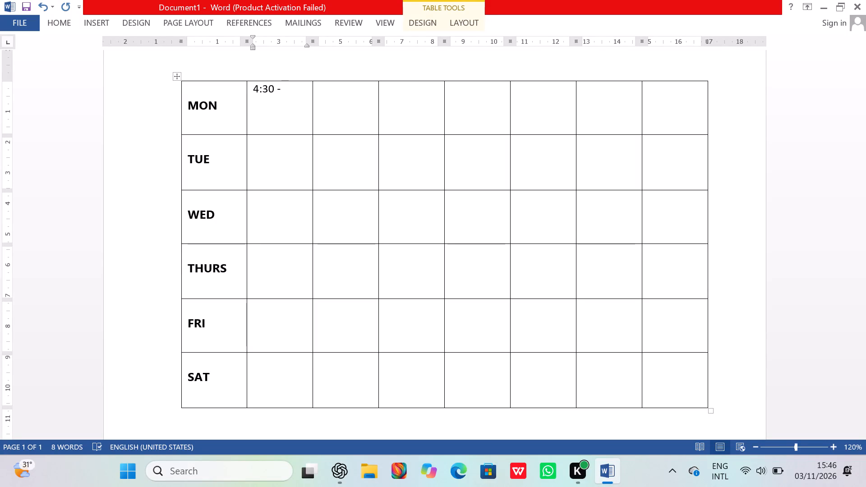
Move the TUE label to the second line of the first row's second cell, replacing the partial time range there.
left_click(270, 154)
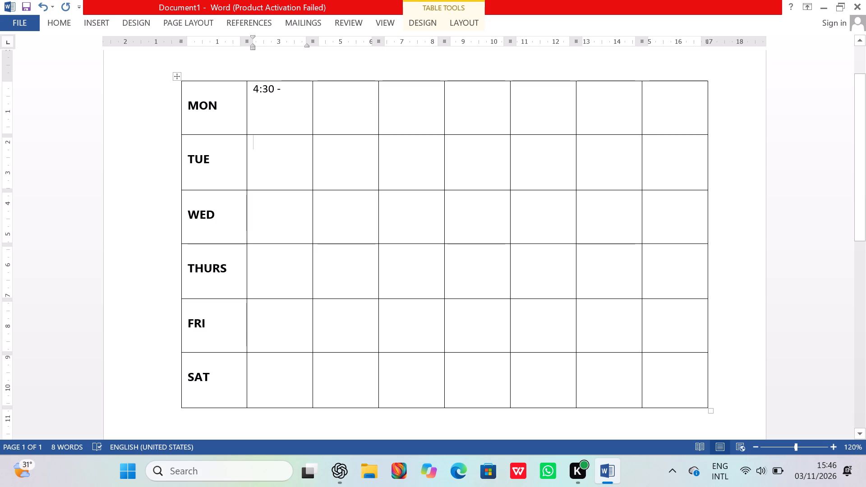
left_click_drag(219, 158, 181, 160)
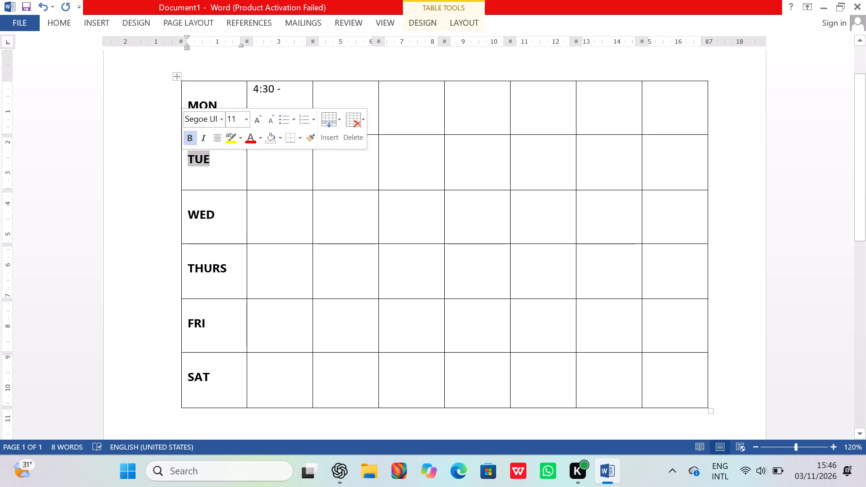
key("ctrl+x")
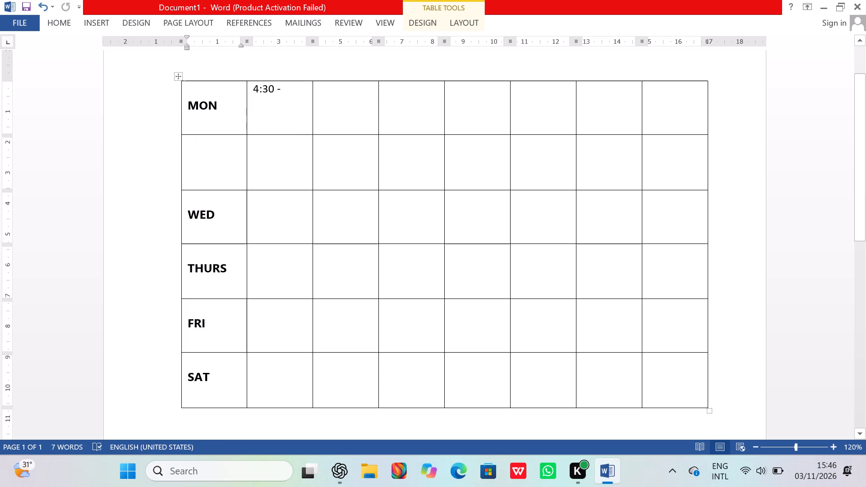
left_click(286, 93)
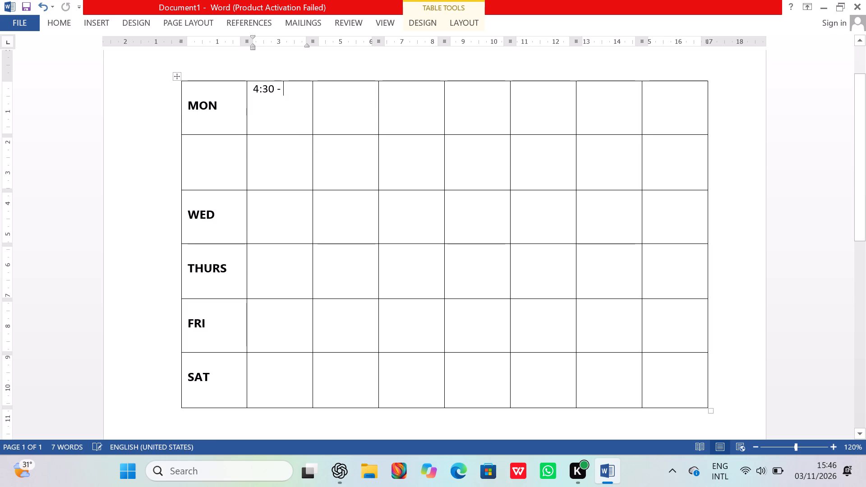
key("BackSpace")
key("BackSpace")
key("BackSpace")
key("BackSpace")
key("BackSpace")
key("BackSpace")
key("BackSpace")
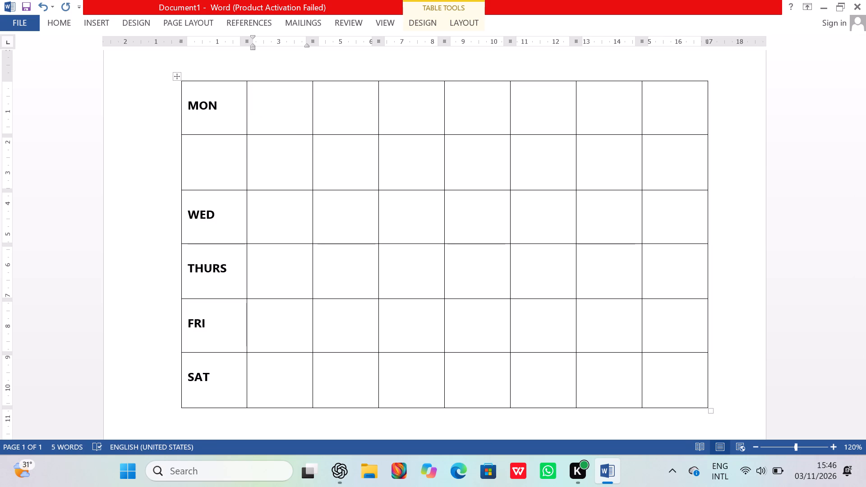
key("shift+Return")
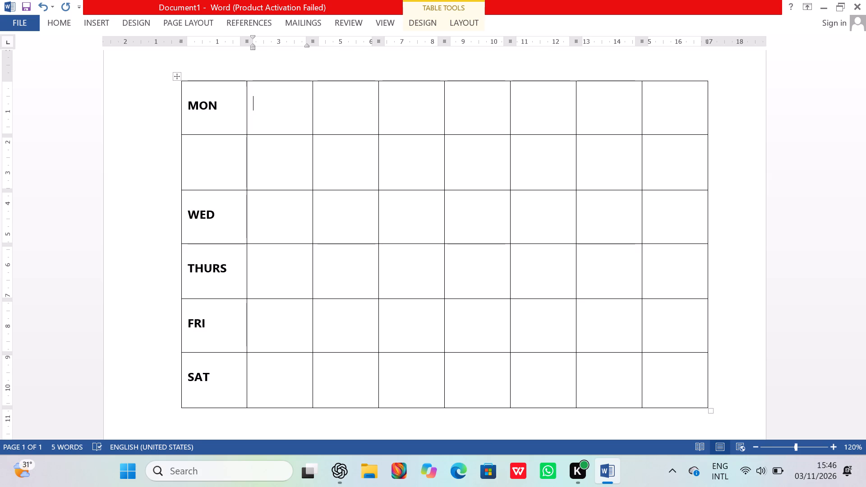
key("ctrl+v")
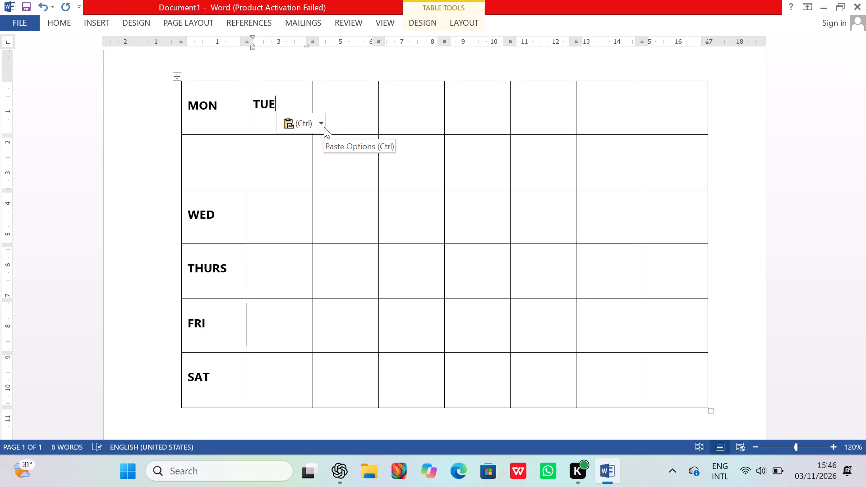
Move the WED label from the first column to the second line of the first row's third cell.
left_click(219, 223)
left_click(219, 223)
left_click_drag(219, 223, 189, 226)
key("ctrl+x")
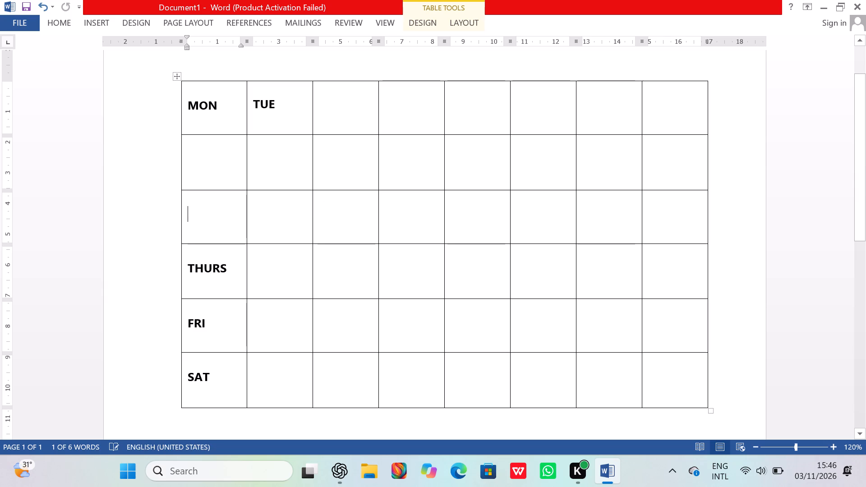
left_click(327, 100)
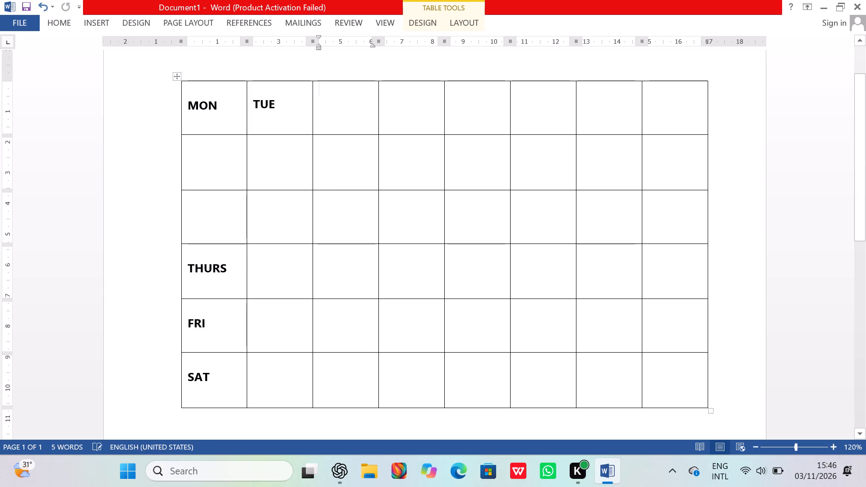
key("shift+Return")
key("ctrl+v")
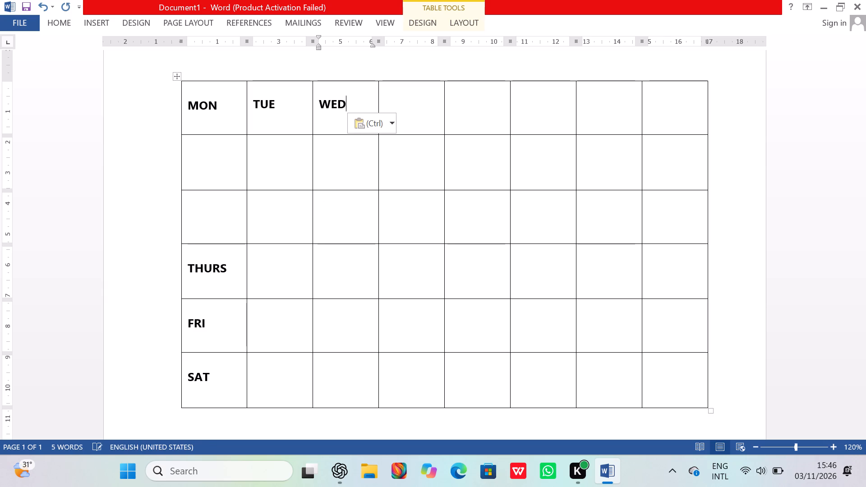
Move the THURS label from the first column to the second line of the first row's fourth cell.
left_click_drag(231, 279, 198, 279)
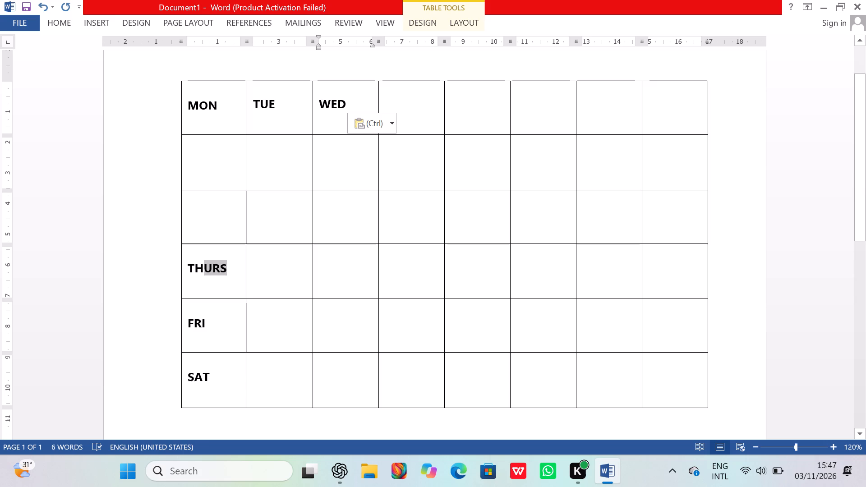
left_click_drag(198, 279, 183, 280)
key("ctrl+x")
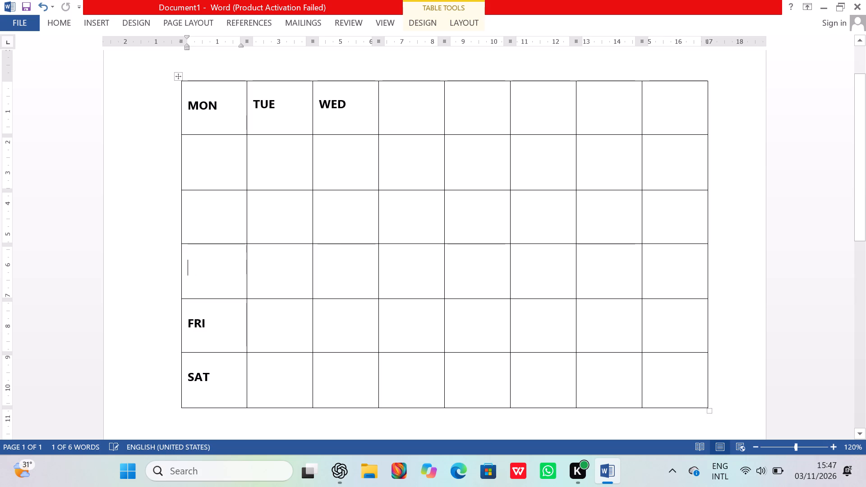
left_click(394, 110)
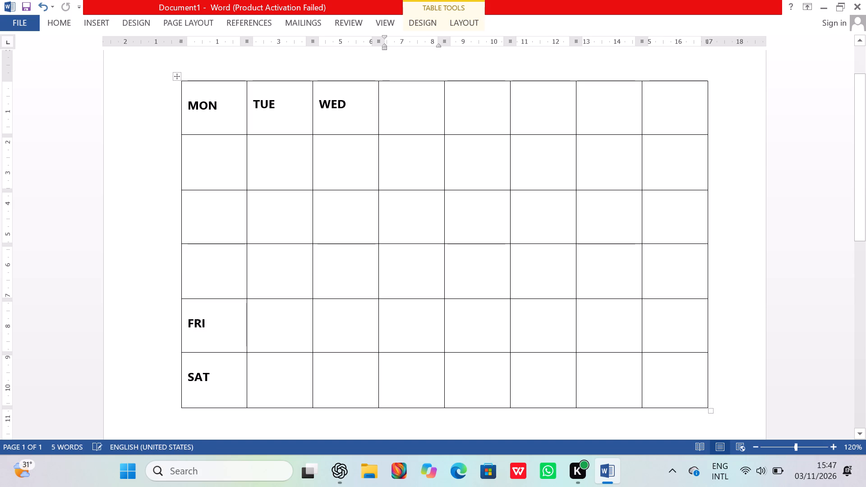
key("shift+Return")
key("ctrl+v")
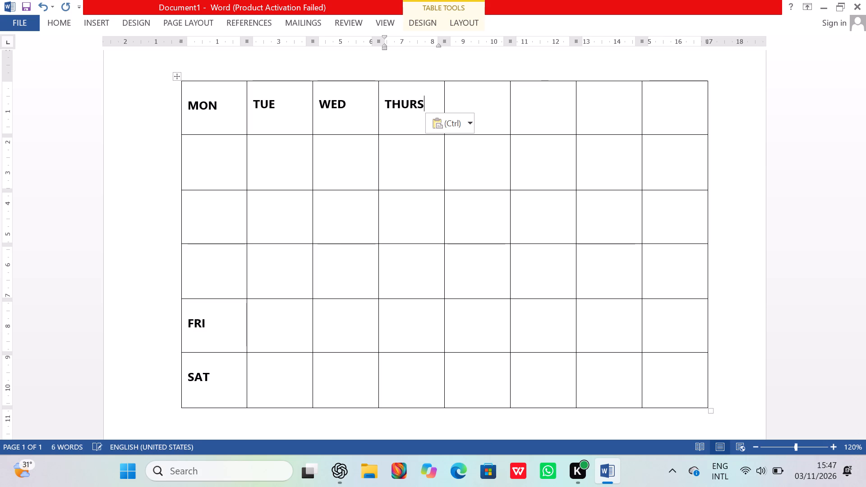
Move the FRI label from the first column to the second line of the first row's fifth cell.
left_click_drag(212, 329, 193, 328)
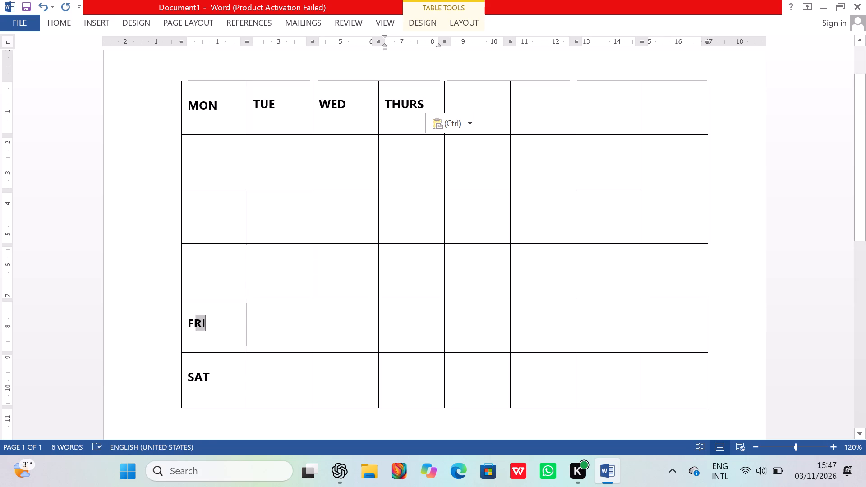
left_click_drag(193, 328, 183, 328)
key("ctrl+x")
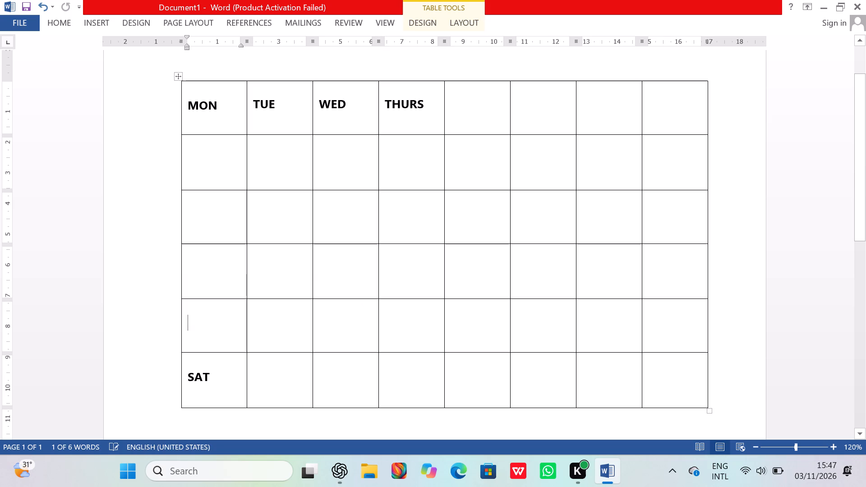
left_click(469, 99)
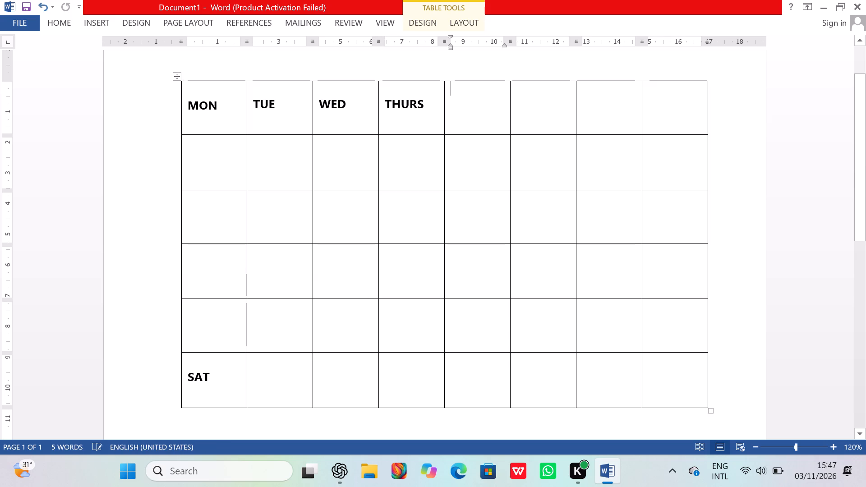
key("shift+Return")
key("ctrl+v")
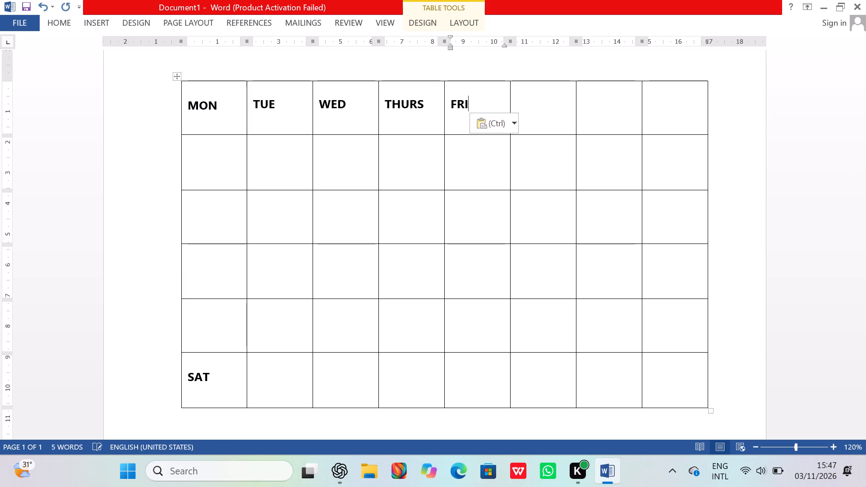
Move the SAT label from the first column to the second line of the first row's sixth cell.
left_click_drag(224, 391, 197, 387)
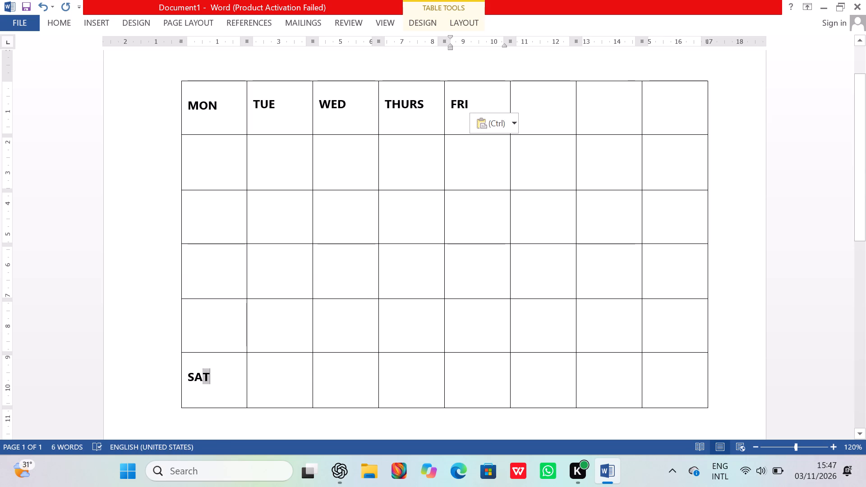
left_click_drag(197, 387, 184, 388)
key("ctrl+x")
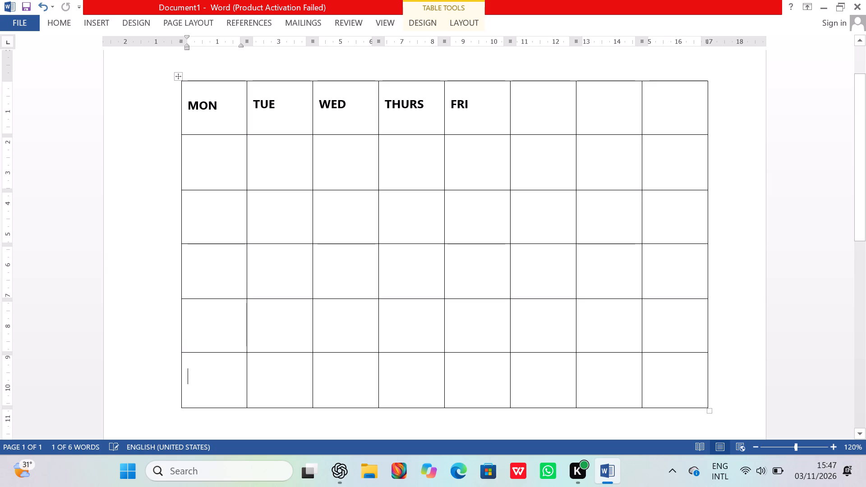
left_click(536, 108)
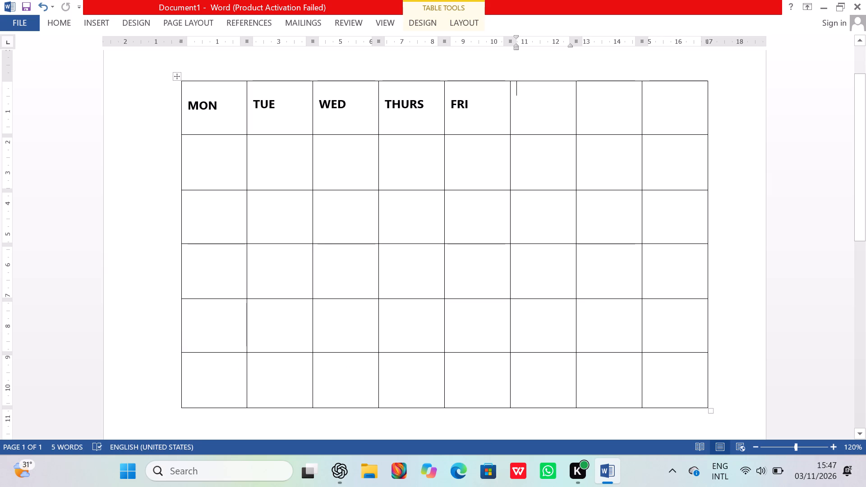
key("shift+Return")
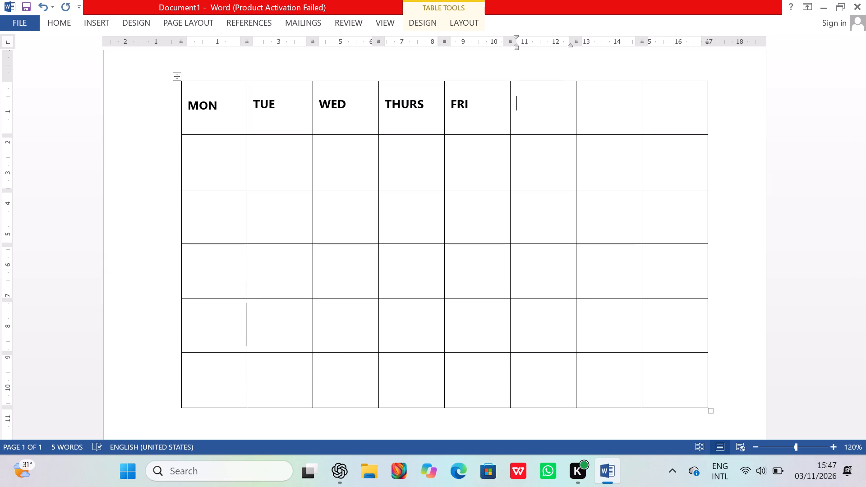
key("ctrl+v")
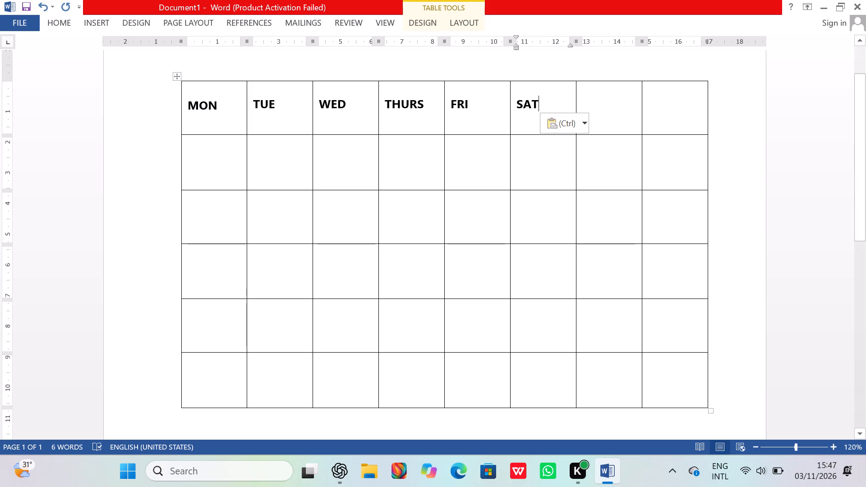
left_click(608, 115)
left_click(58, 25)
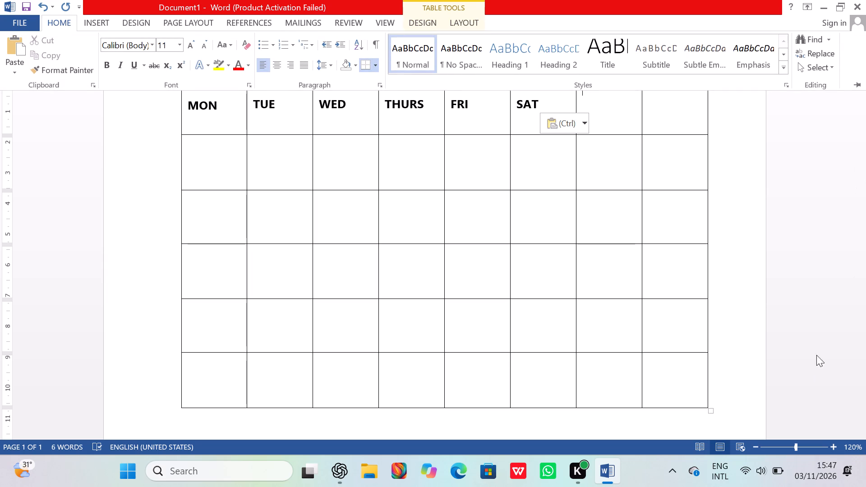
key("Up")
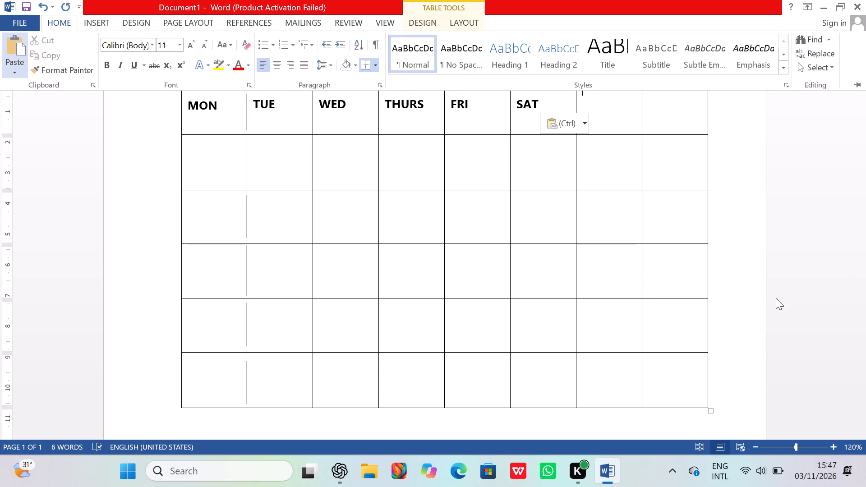
Enter SUN on the second line of the first row's seventh cell.
key("Up")
key("Up")
left_click(865, 283)
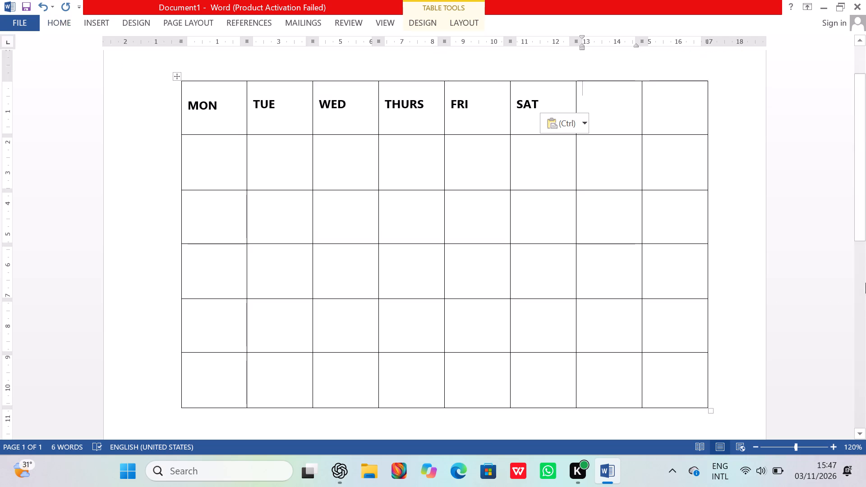
left_click_drag(861, 281, 845, 130)
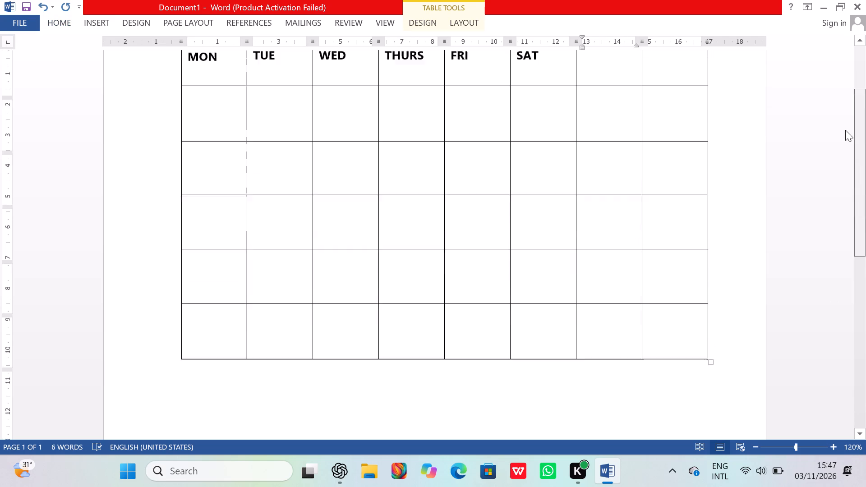
left_click_drag(845, 130, 847, 105)
key("shift+Return")
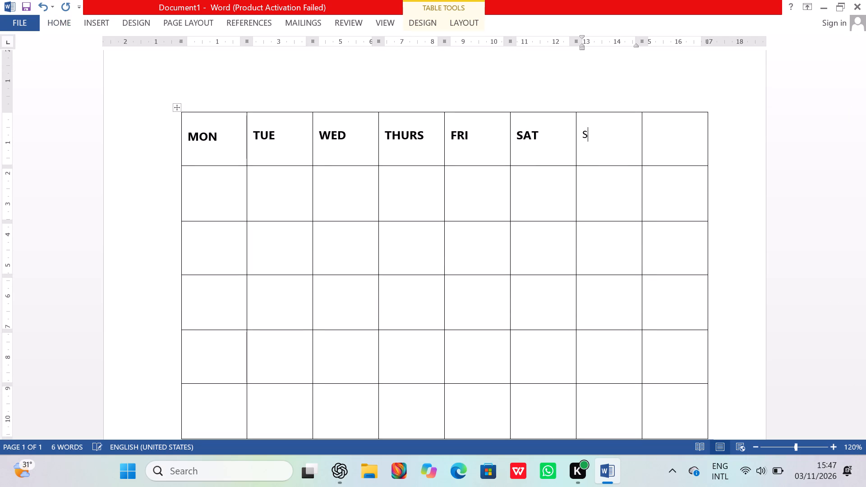
key("BackSpace")
key("s")
type("UN")
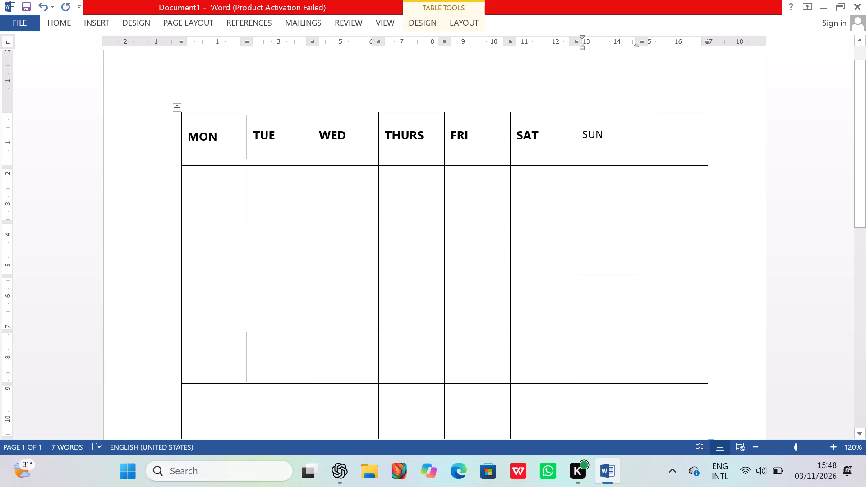
Format the SUN label in bold Segoe UI.
left_click_drag(602, 135, 582, 136)
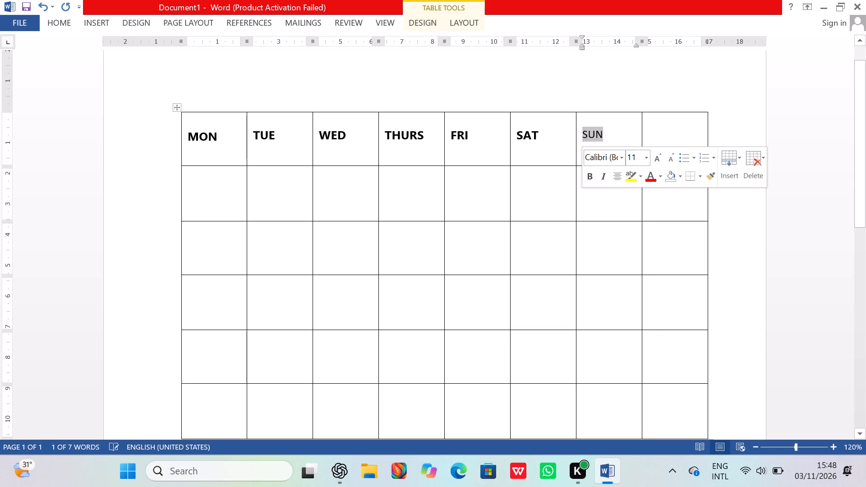
left_click(621, 158)
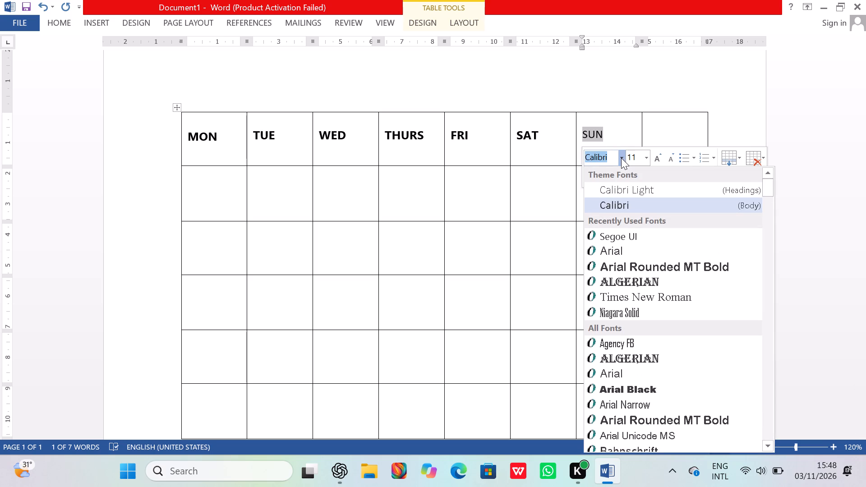
left_click(639, 237)
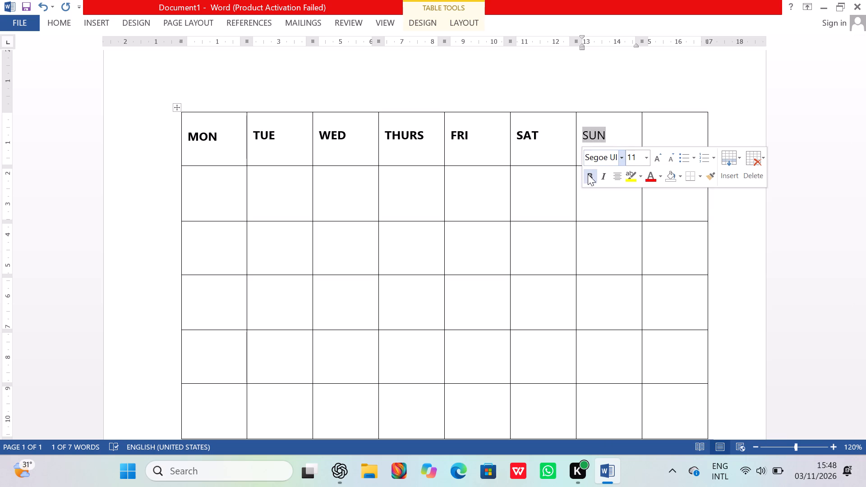
left_click(589, 175)
left_click(600, 200)
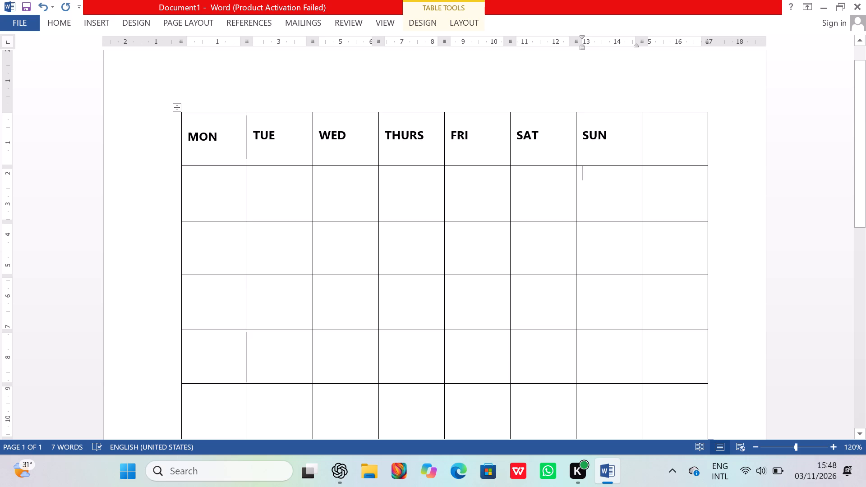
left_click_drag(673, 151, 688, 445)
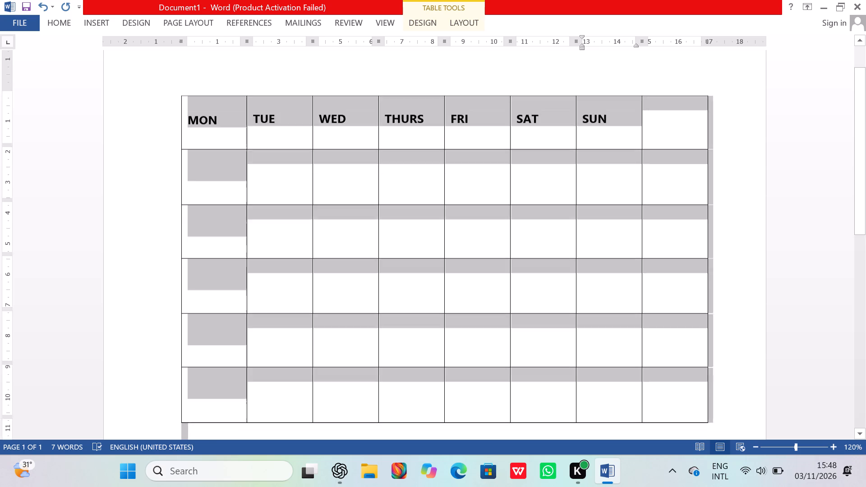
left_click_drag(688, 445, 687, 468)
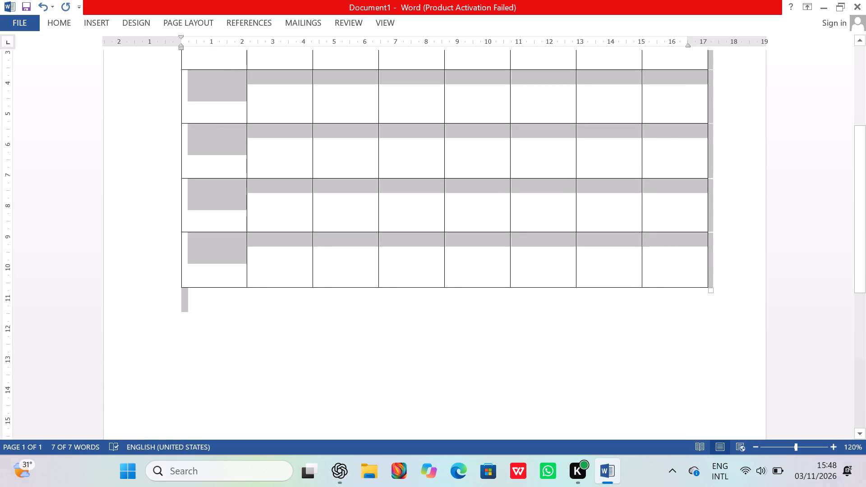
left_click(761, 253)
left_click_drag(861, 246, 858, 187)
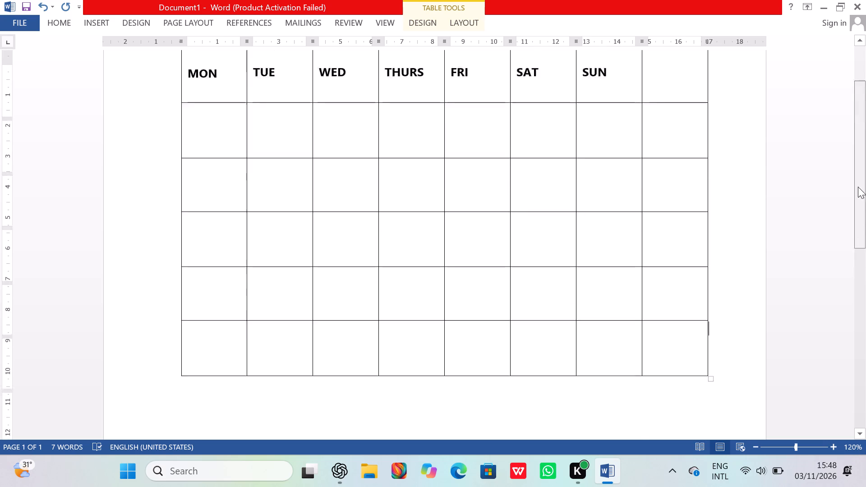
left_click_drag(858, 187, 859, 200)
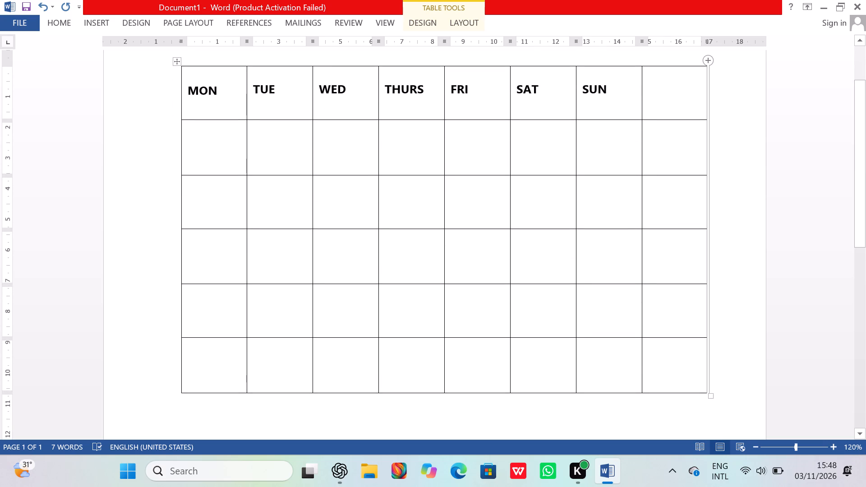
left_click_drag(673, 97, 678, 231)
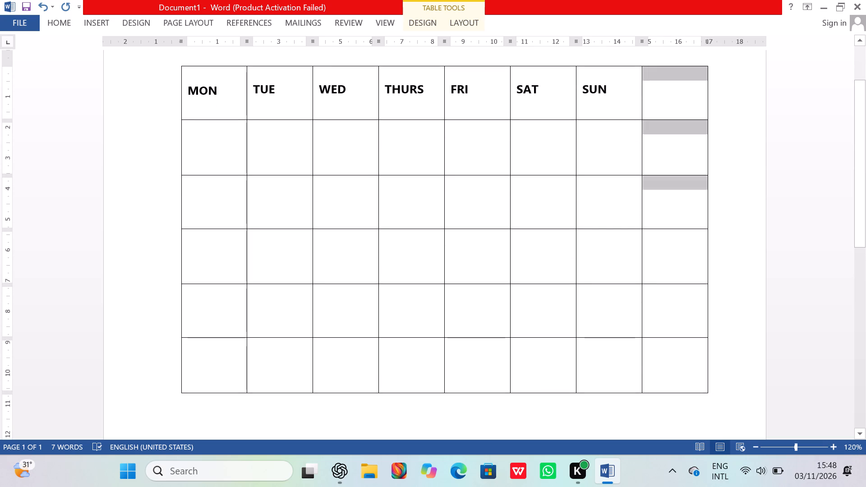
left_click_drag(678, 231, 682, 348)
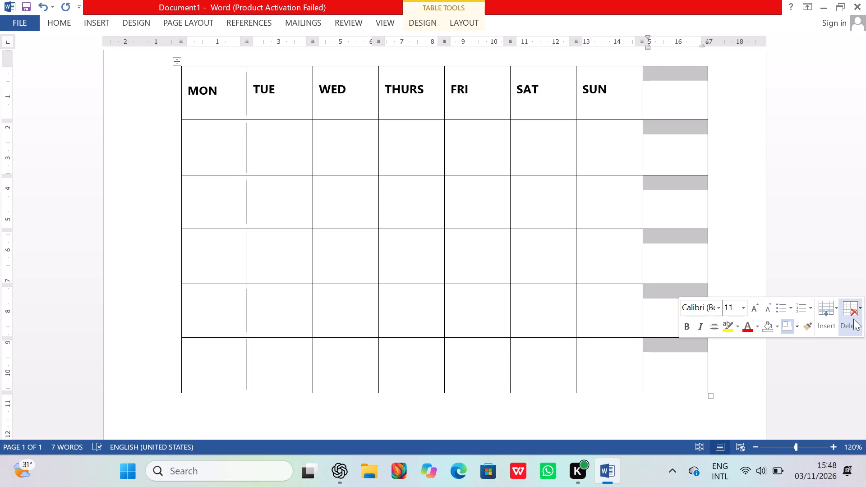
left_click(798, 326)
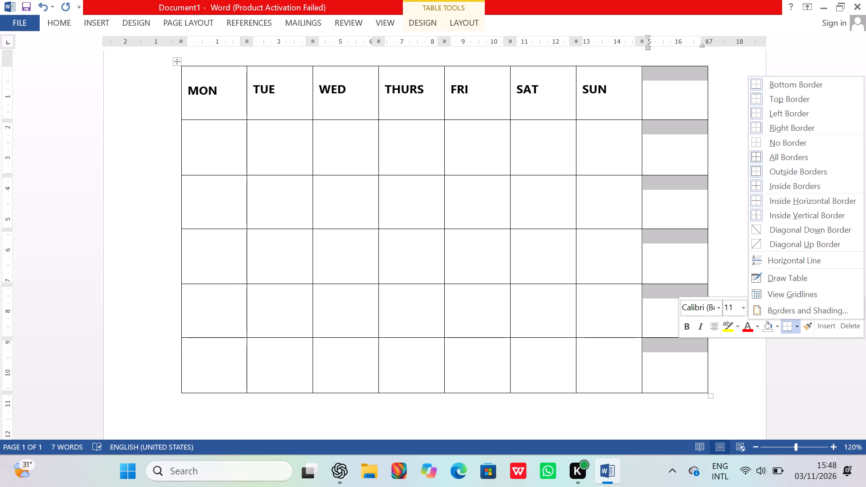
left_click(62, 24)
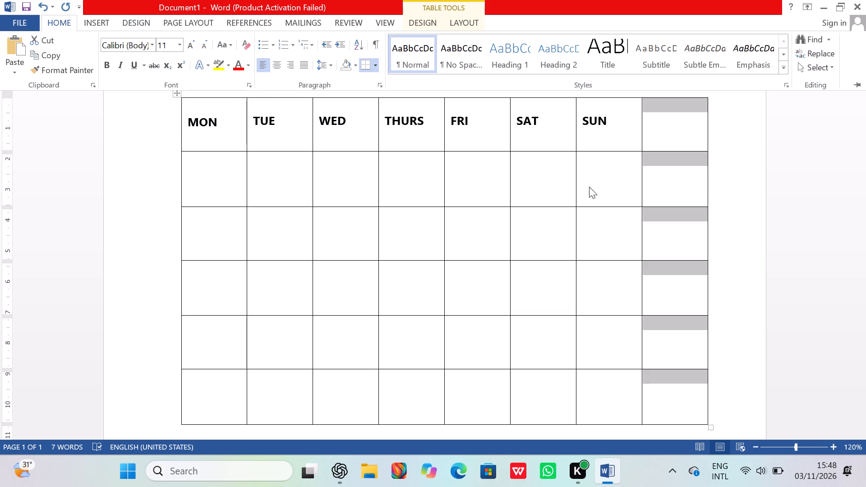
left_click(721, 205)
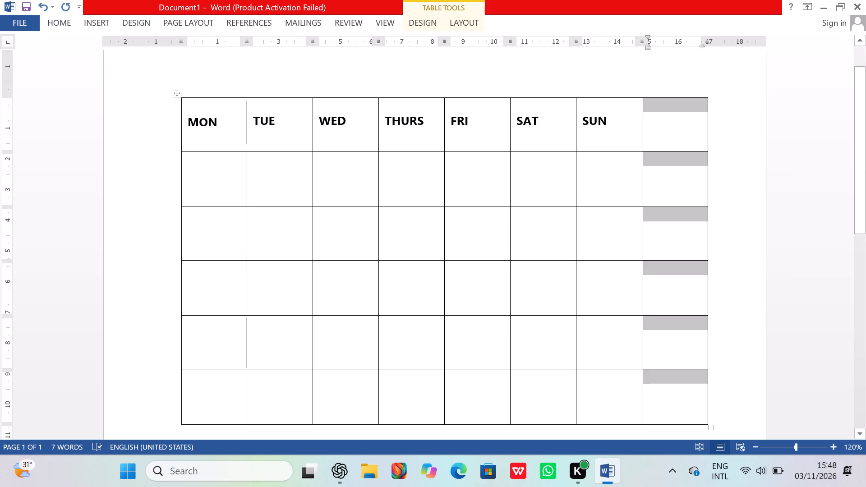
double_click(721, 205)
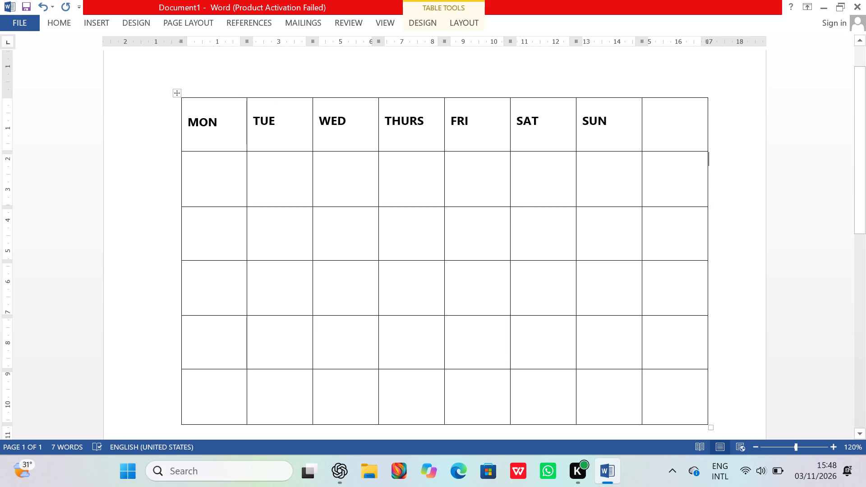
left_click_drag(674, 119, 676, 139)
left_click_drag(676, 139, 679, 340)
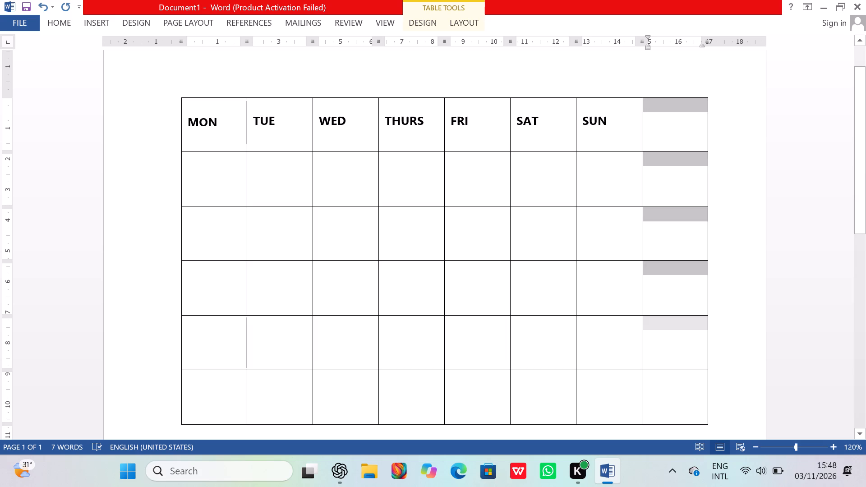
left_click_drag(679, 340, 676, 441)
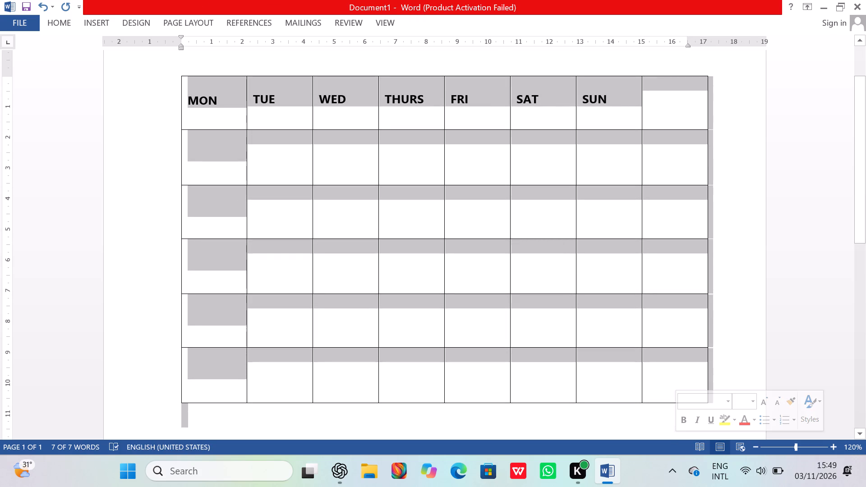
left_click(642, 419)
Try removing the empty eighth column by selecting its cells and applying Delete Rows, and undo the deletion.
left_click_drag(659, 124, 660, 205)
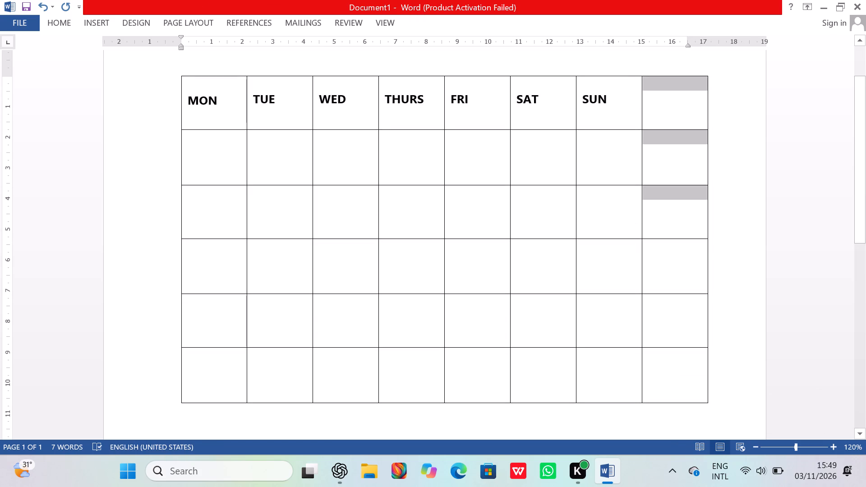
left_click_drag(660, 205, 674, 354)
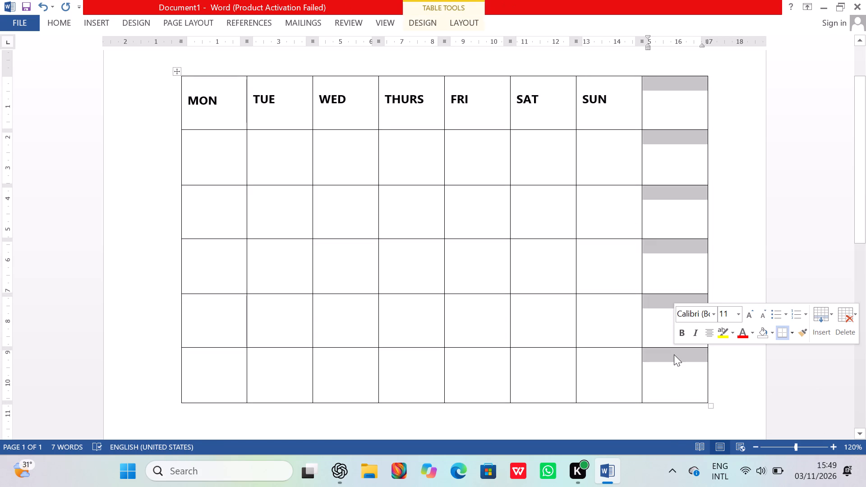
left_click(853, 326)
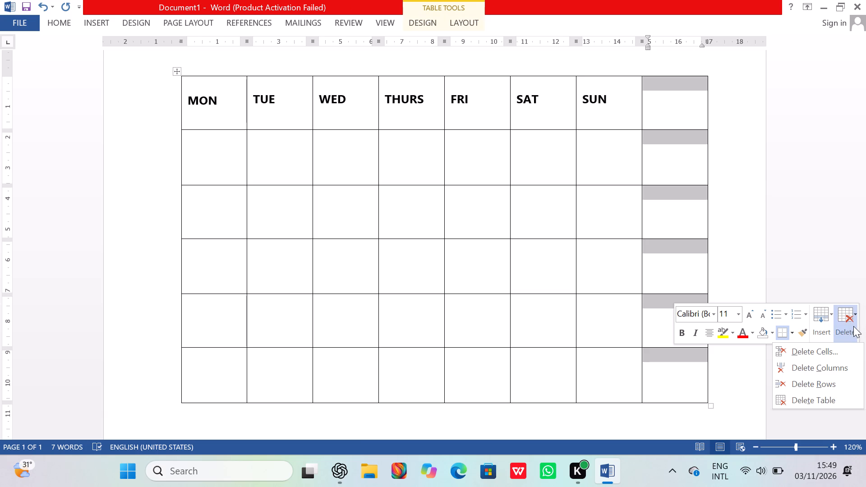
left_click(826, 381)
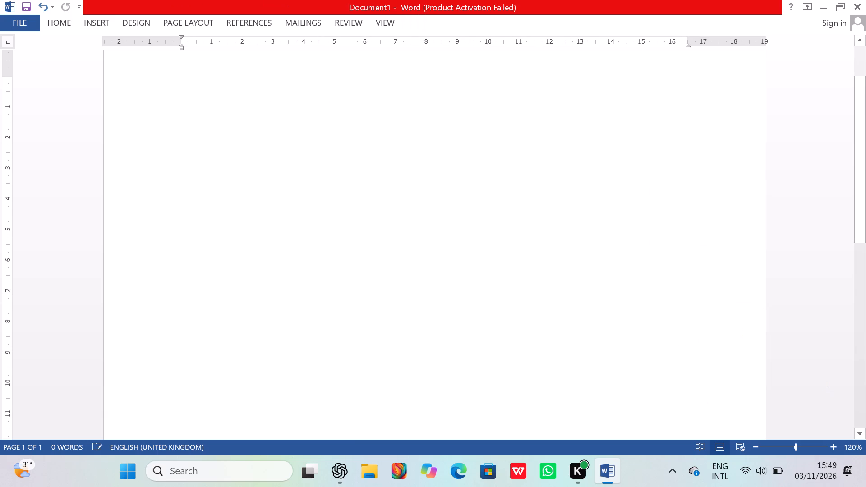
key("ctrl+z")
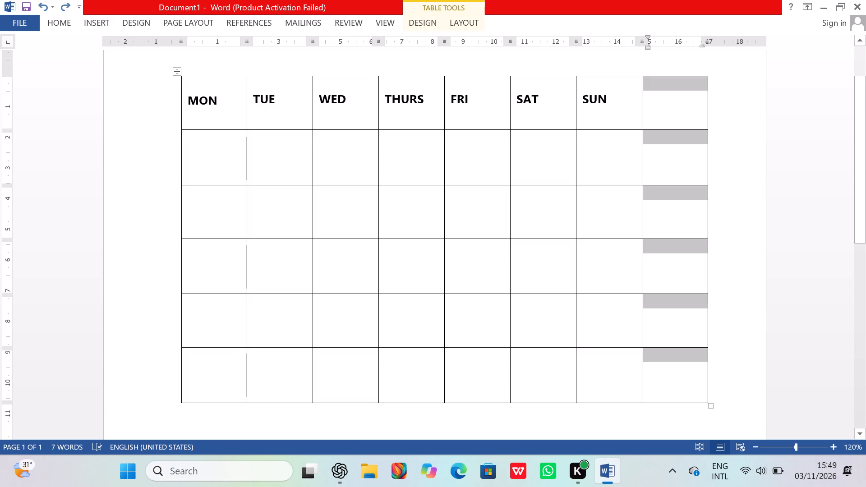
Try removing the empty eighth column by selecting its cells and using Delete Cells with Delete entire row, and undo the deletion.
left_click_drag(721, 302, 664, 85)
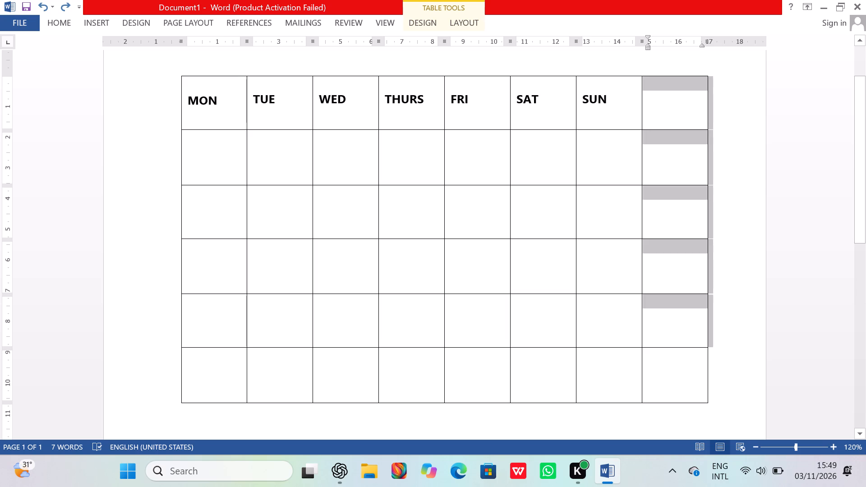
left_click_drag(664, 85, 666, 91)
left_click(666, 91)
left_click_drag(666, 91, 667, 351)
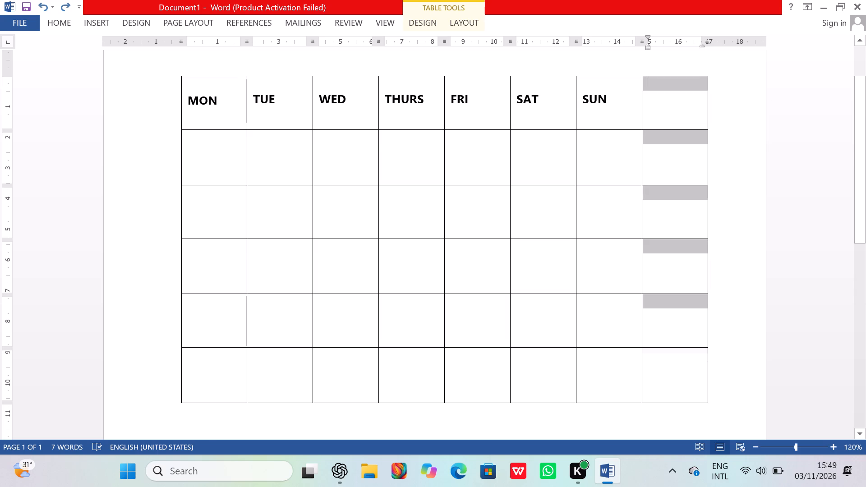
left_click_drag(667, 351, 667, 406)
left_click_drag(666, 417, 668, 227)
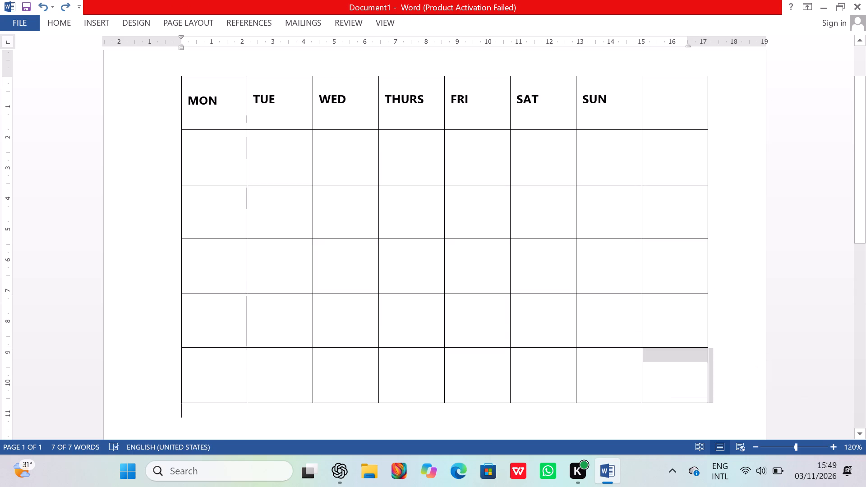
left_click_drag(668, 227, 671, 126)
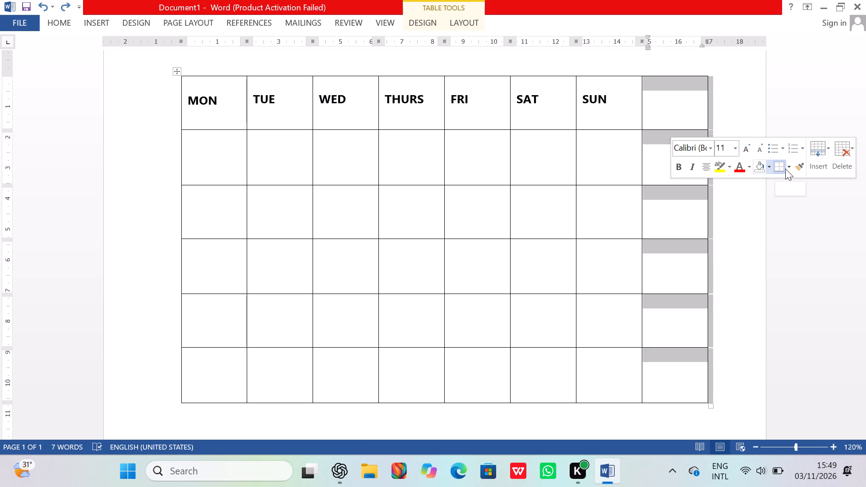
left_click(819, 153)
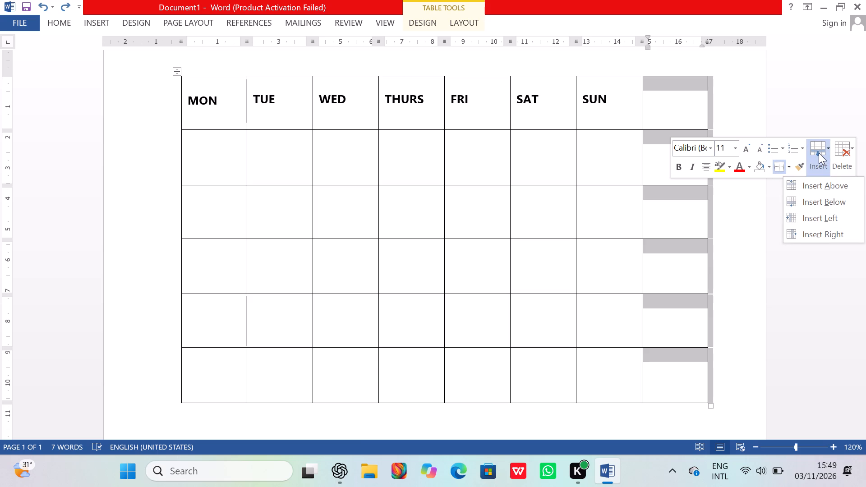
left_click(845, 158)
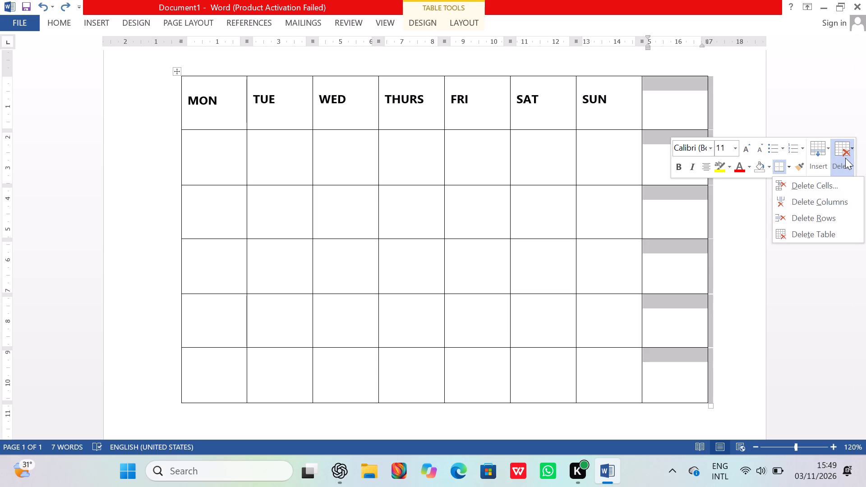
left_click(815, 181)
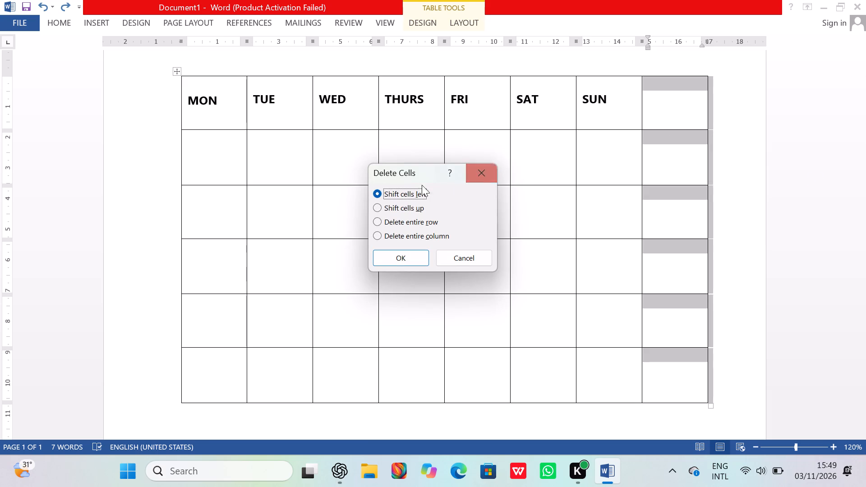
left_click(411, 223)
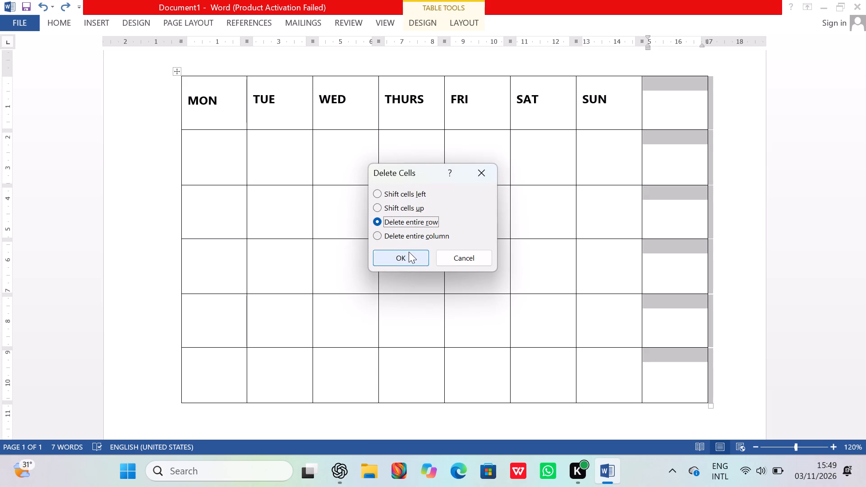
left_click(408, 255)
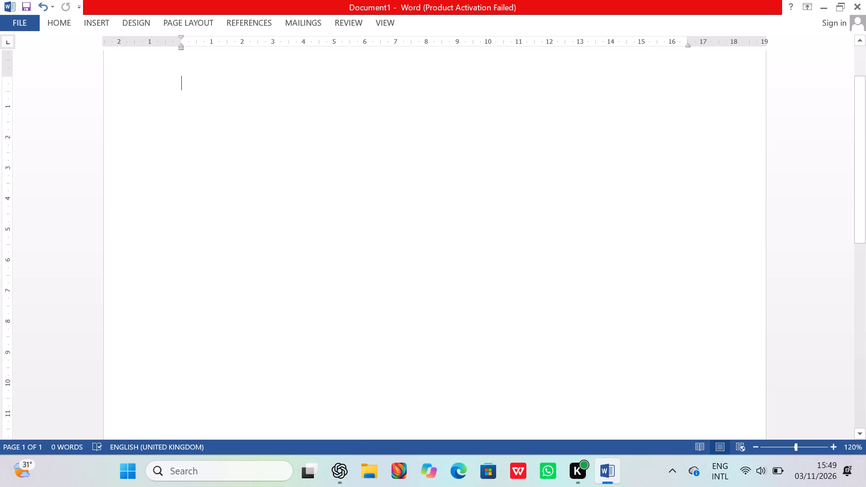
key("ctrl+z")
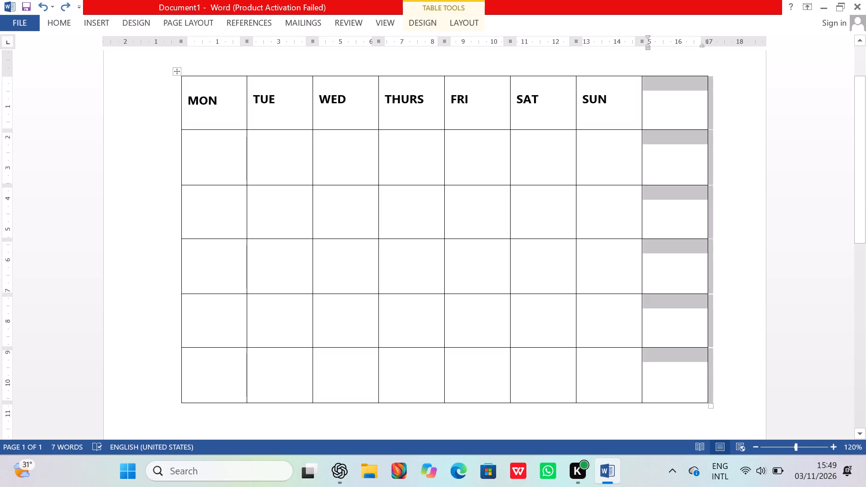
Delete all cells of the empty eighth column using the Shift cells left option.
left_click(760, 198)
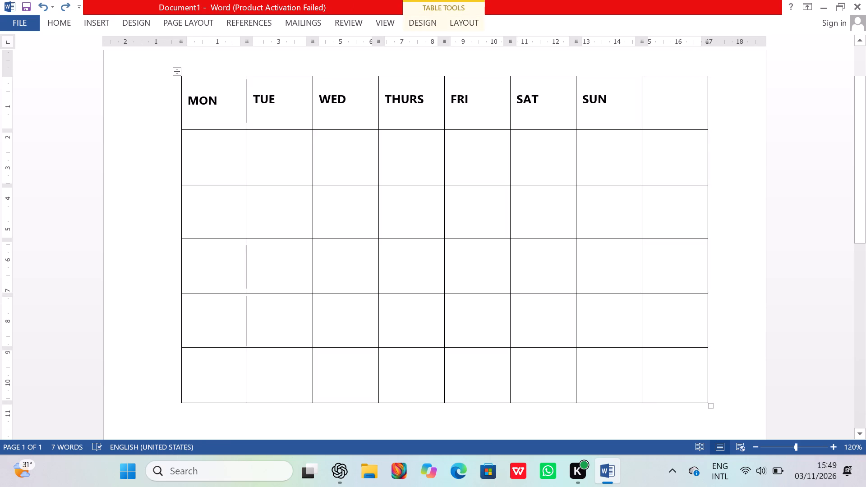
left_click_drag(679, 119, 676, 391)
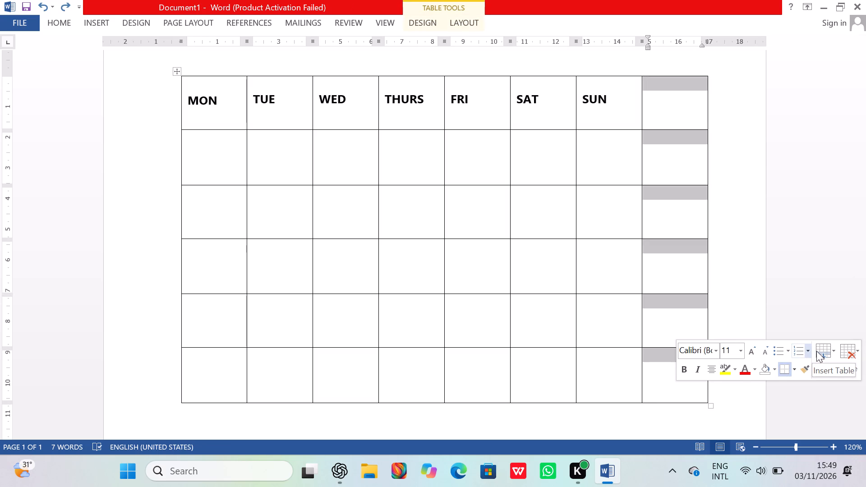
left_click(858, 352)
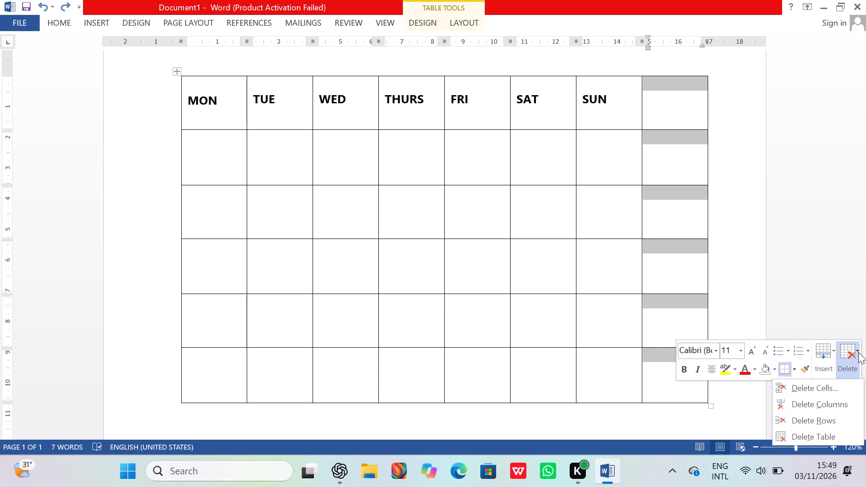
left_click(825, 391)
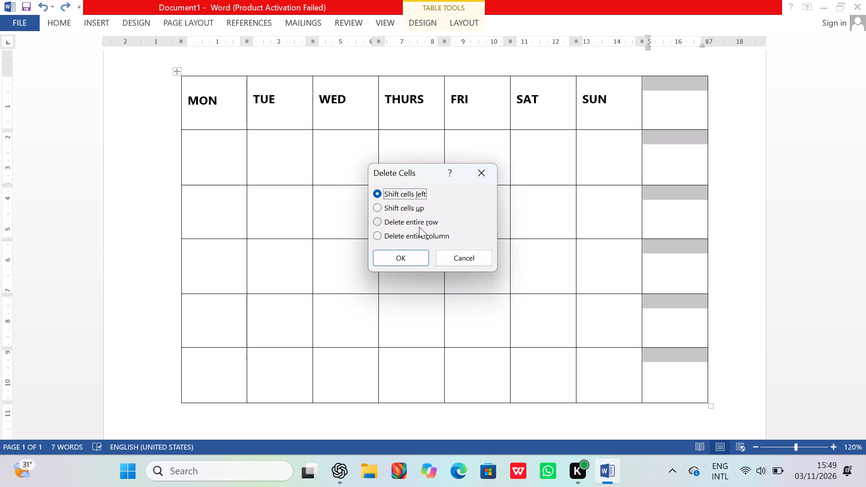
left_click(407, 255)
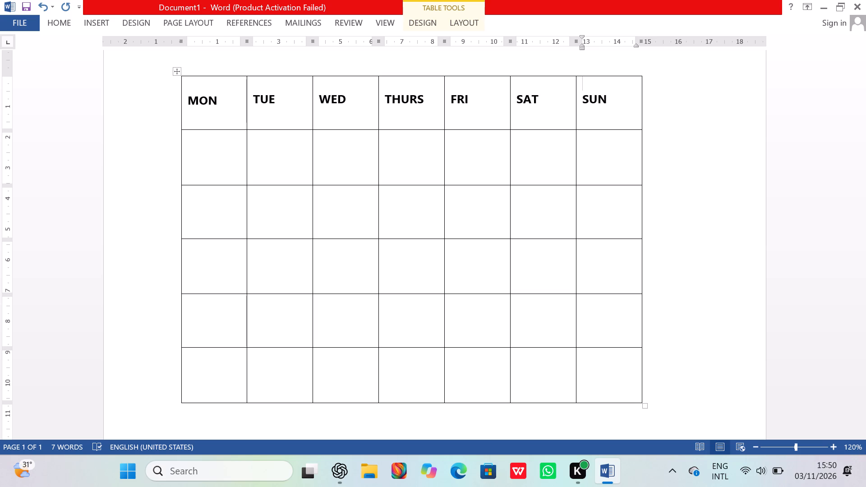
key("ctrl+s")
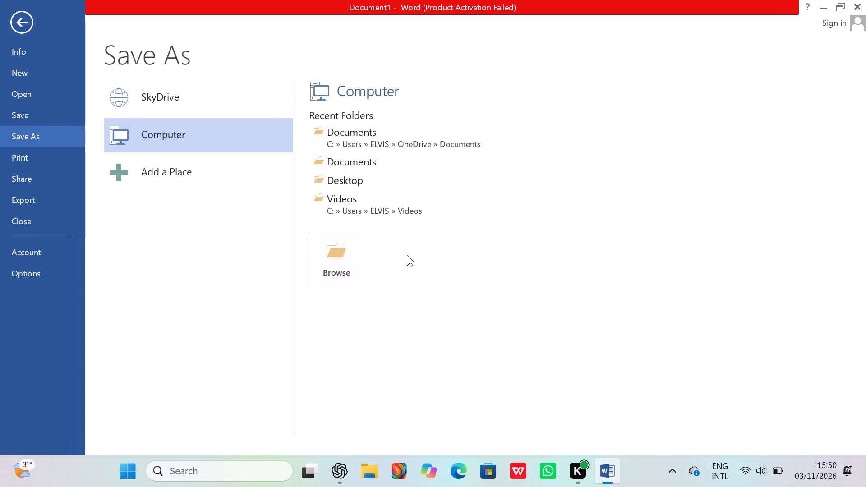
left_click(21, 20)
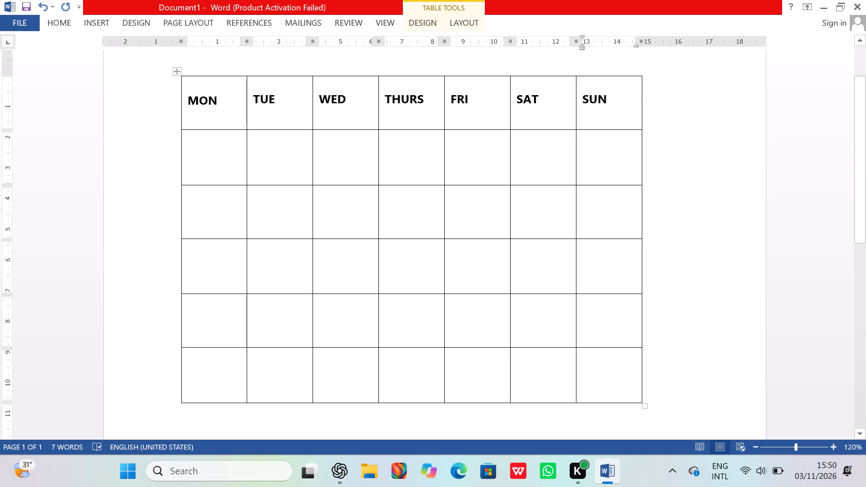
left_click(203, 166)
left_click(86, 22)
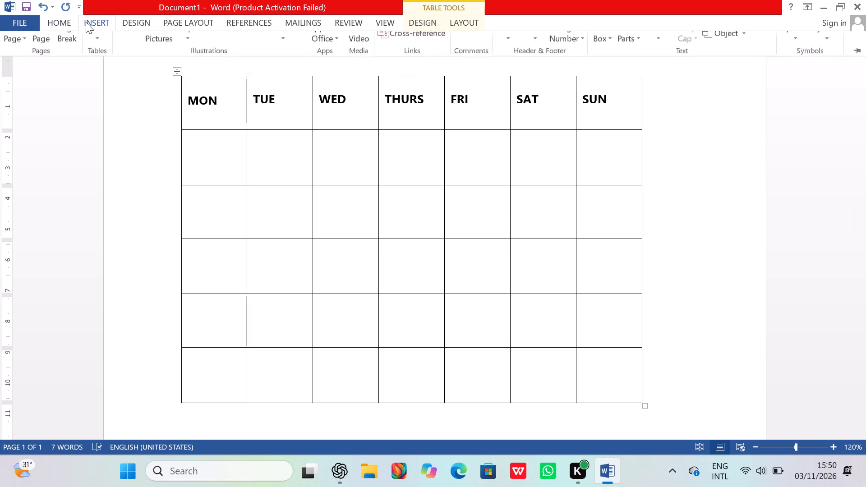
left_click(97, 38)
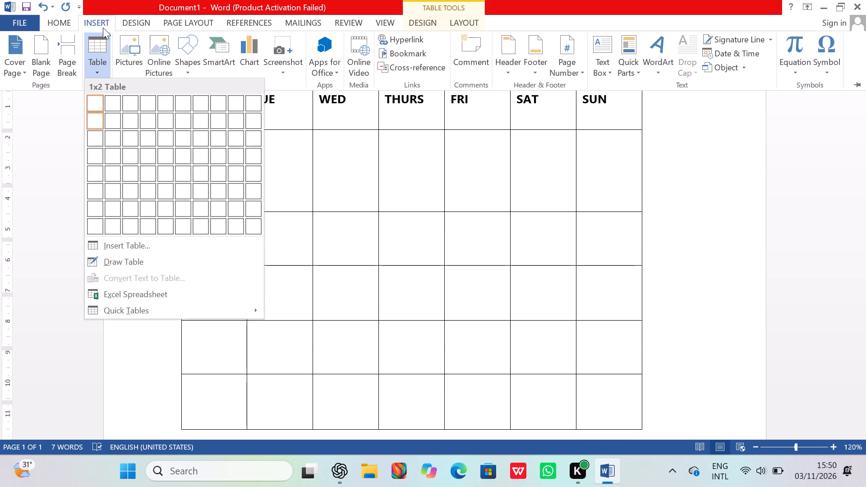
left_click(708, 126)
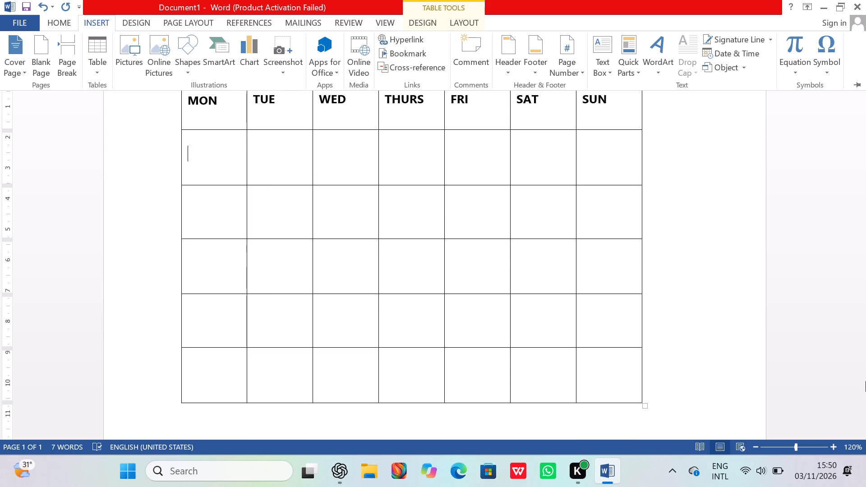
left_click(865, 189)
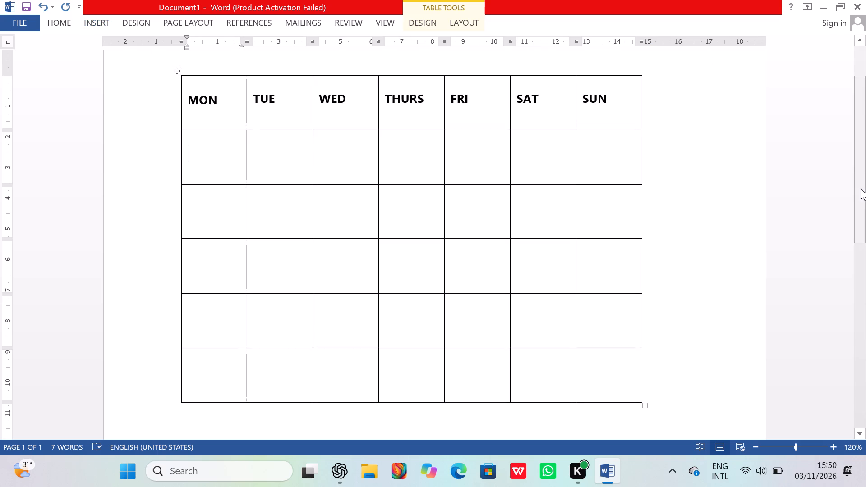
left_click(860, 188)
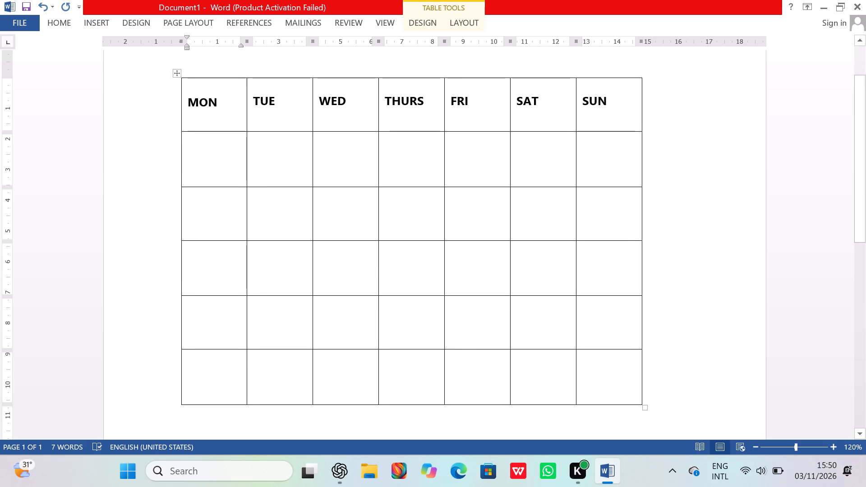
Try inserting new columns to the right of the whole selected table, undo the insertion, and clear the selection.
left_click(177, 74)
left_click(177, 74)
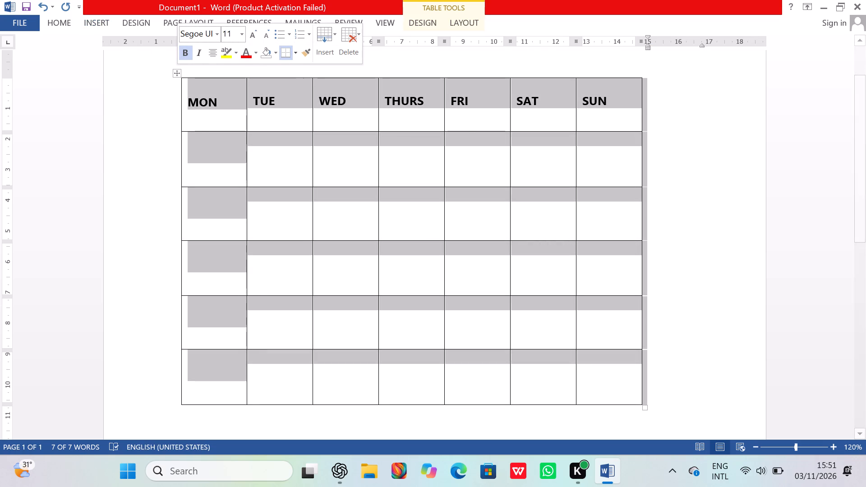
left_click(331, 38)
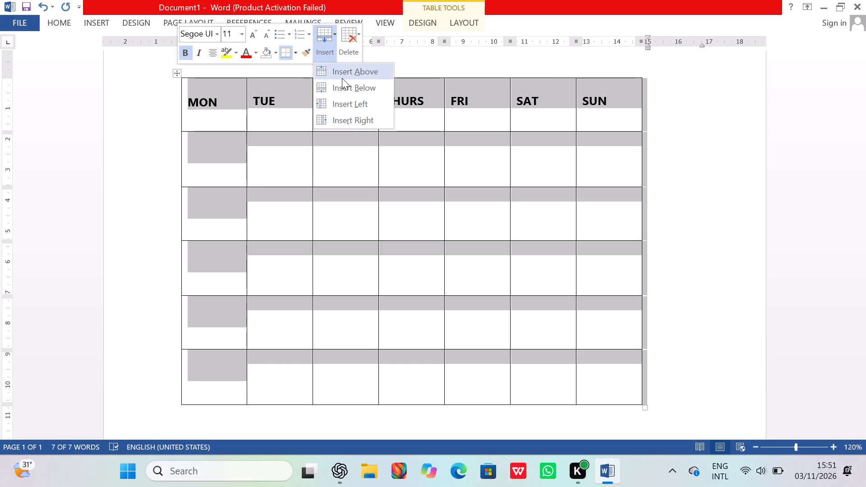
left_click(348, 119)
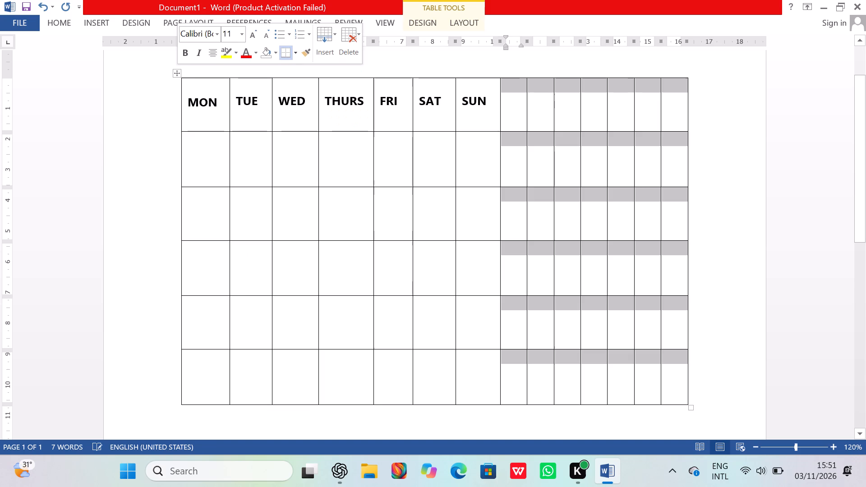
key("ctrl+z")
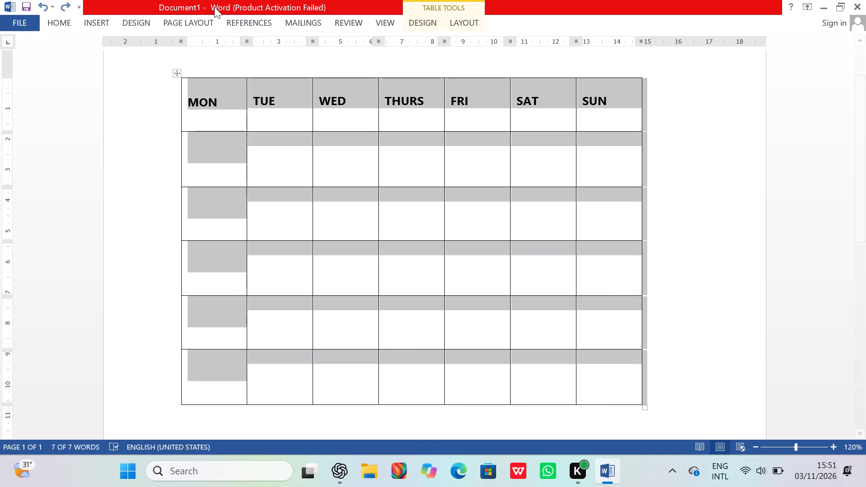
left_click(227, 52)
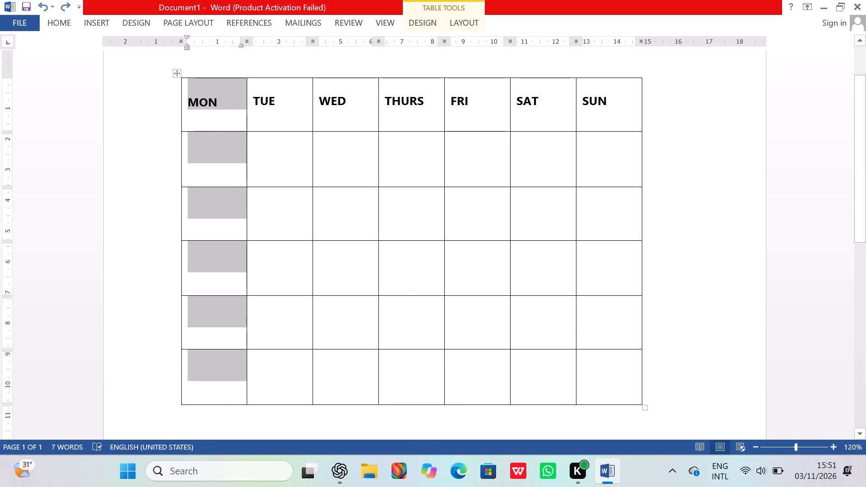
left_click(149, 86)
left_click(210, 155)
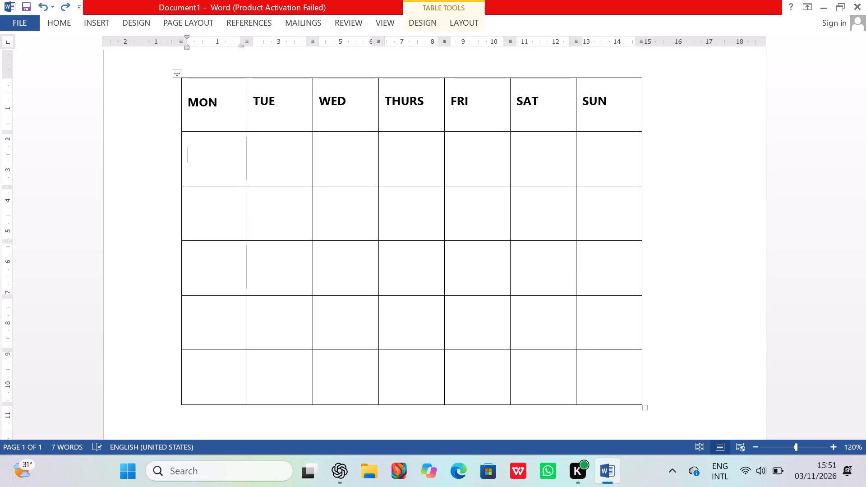
Undo repeatedly back to the eight-column layout with MON to SAT down the first column and 4:30 beside MON.
key("ctrl+z")
key("ctrl+z")
key("ctrl+z")
key("ctrl+z")
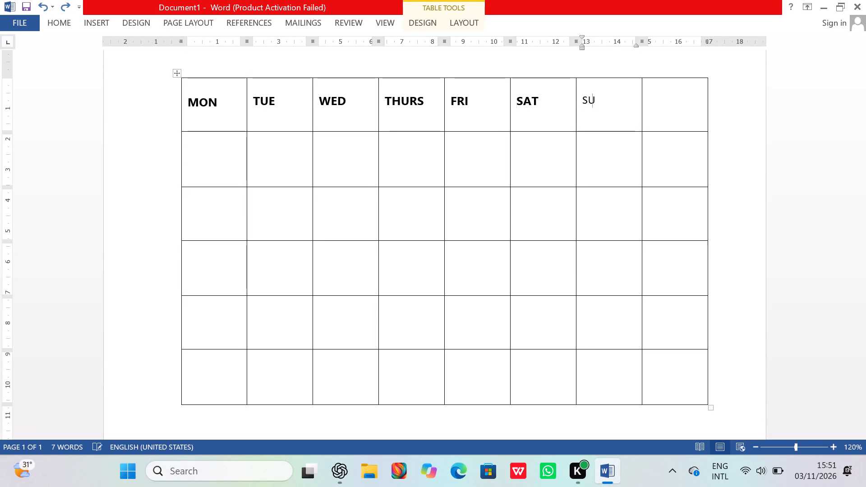
key("ctrl+z")
key("ctrl+z")
key("ctrl+z")
key("ctrl+z")
key("ctrl+z")
key("ctrl+z")
key("ctrl+z")
key("ctrl+z")
key("ctrl+z")
key("ctrl+z")
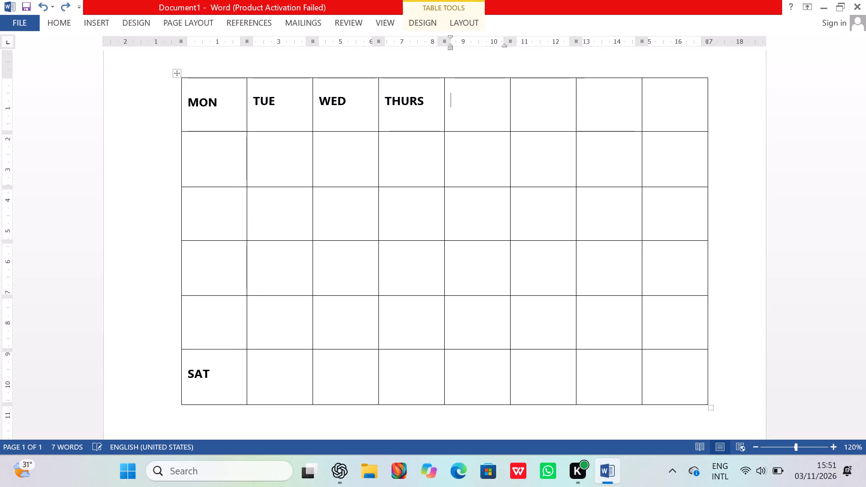
key("ctrl+z")
key("ctrl+z")
key("ctrl+z")
key("ctrl+z")
key("ctrl+z")
key("ctrl+z")
key("ctrl+z")
key("ctrl+z")
key("ctrl+z")
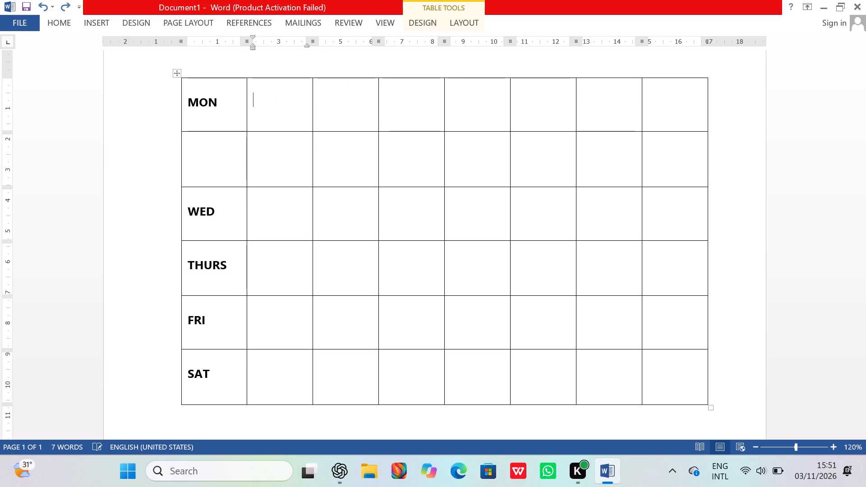
key("ctrl+z")
key("ctrl+z")
key("ctrl+z")
key("ctrl+z")
key("ctrl+z")
key("ctrl+z")
key("ctrl+z")
key("ctrl+z")
key("ctrl+z")
key("ctrl+z")
key("ctrl+z")
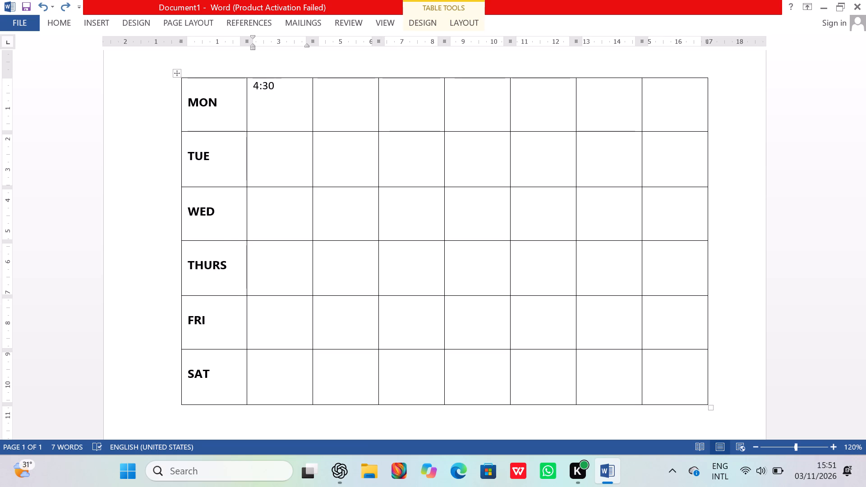
Complete the time slot in the second cell of the MON row so it reads 4:30-7:00.
key("shift+underscore")
key("Return")
key("BackSpace")
key("BackSpace")
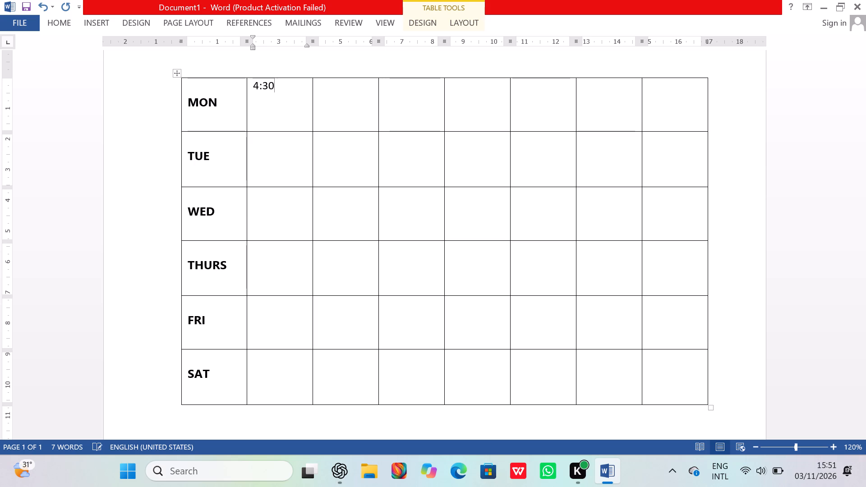
key("minus")
key("7")
key("shift+colon")
type("00")
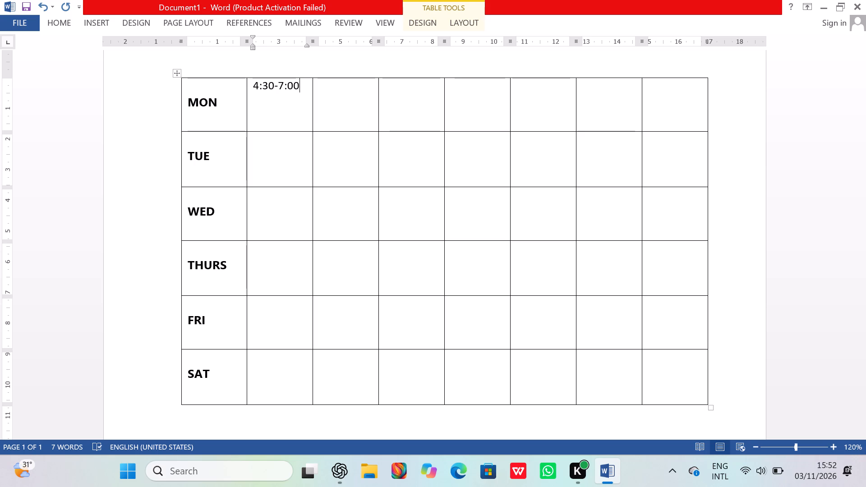
Add "Project/" and "revision" on two separate lines beneath 4:30-7:00 in the MON row, correcting the spelling of revision.
key("Return")
type("roject")
key("slash")
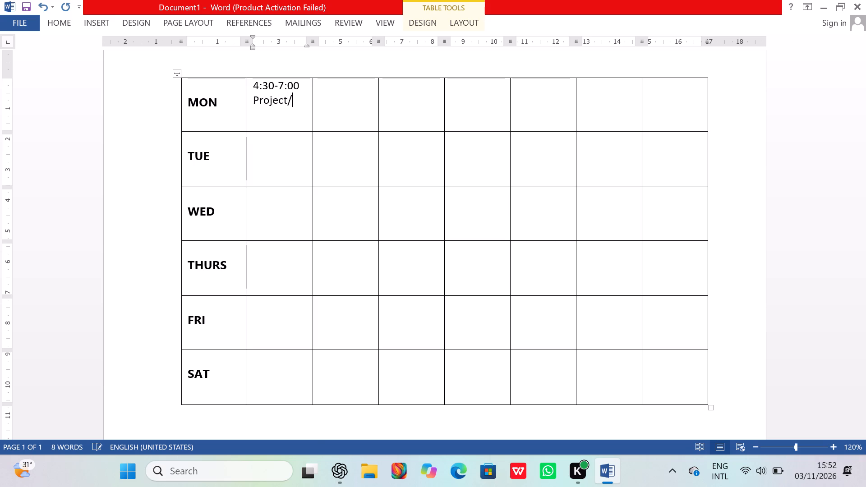
key("Return")
type("reevisi")
type("on")
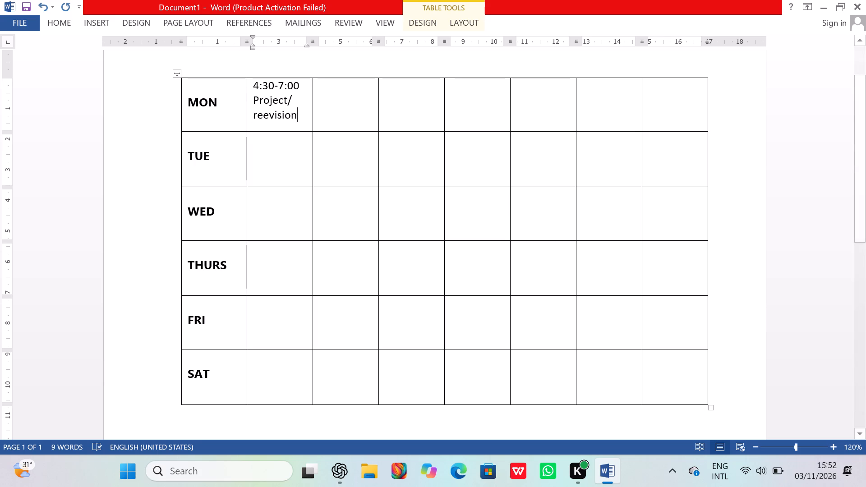
left_click_drag(297, 115, 257, 113)
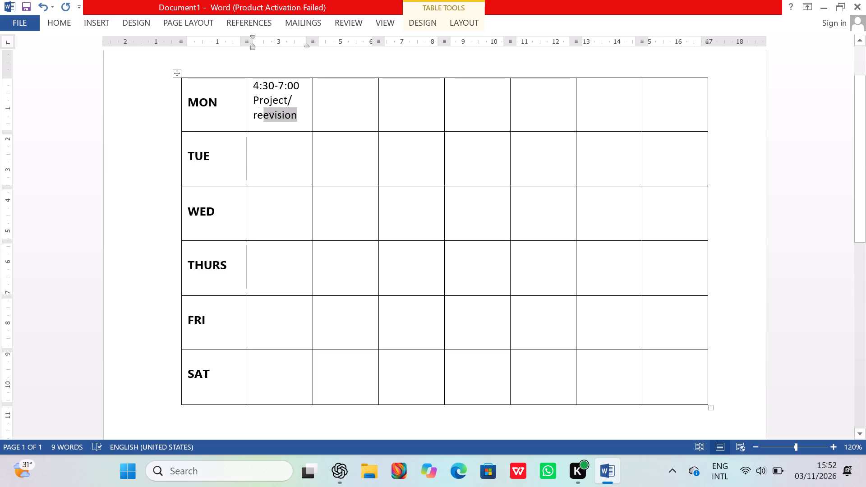
left_click_drag(257, 113, 250, 99)
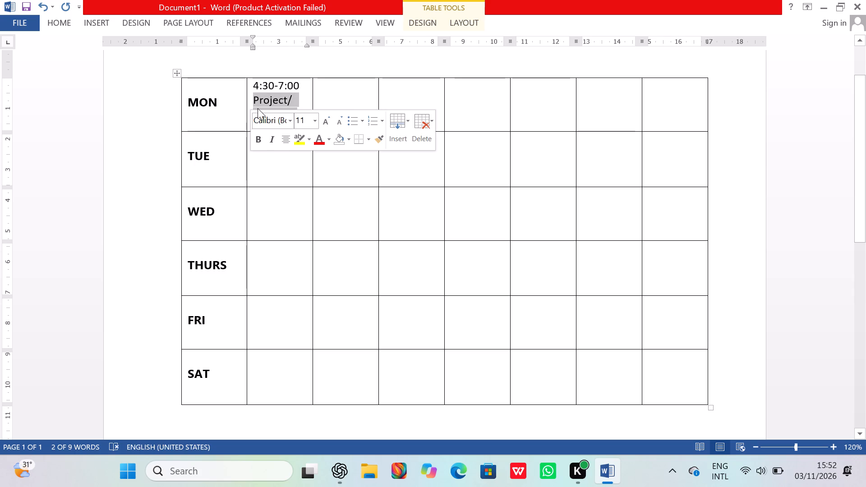
left_click(264, 193)
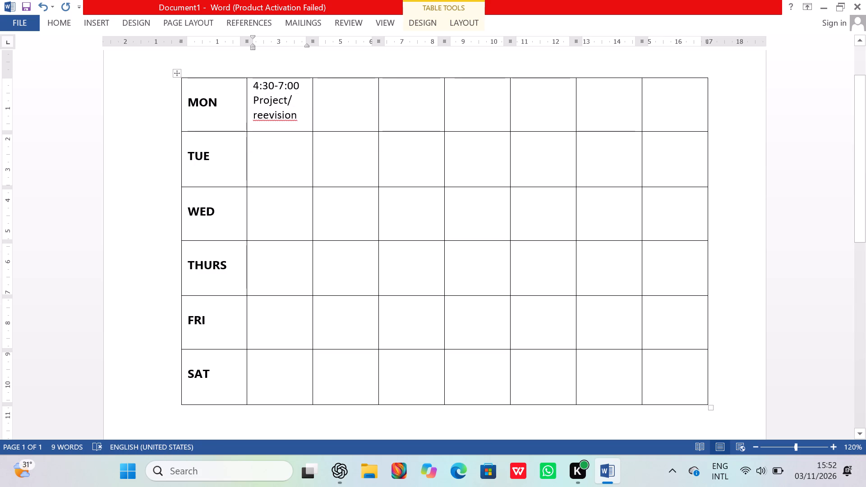
left_click(269, 120)
key("BackSpace")
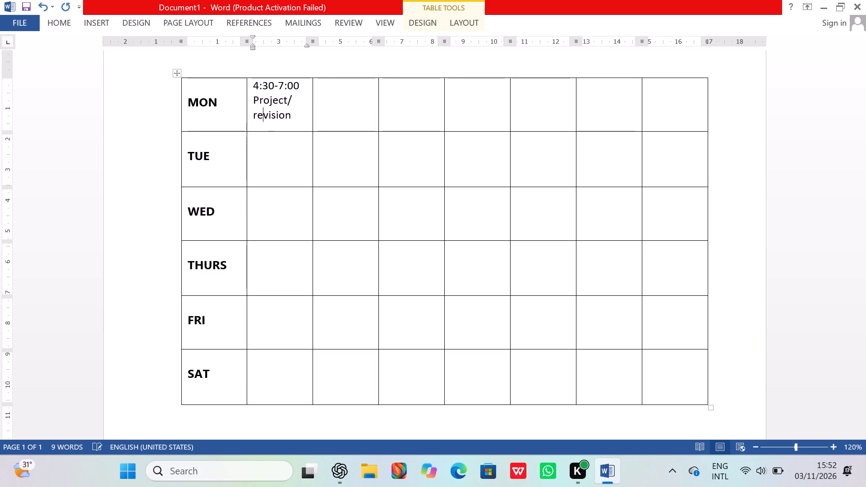
Copy the two-line Project/revision text from MON into the second-column cells of TUE and WED, leaving a blank line above each.
left_click_drag(291, 118, 248, 108)
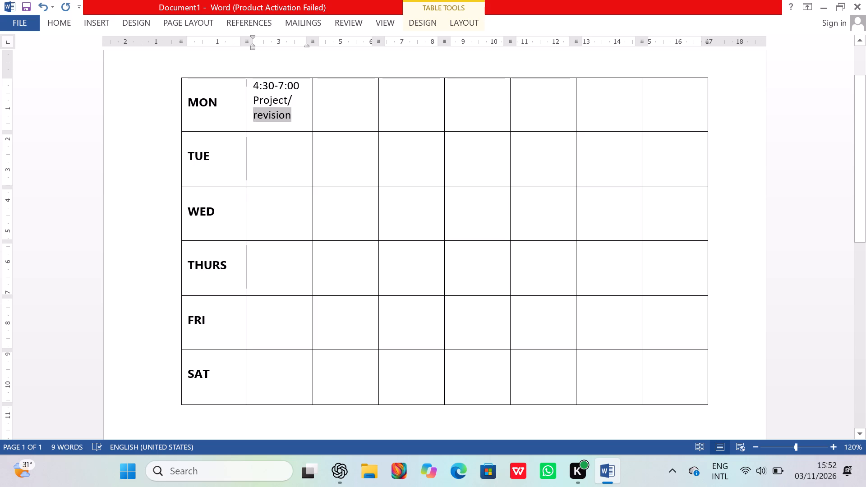
left_click_drag(248, 108, 249, 102)
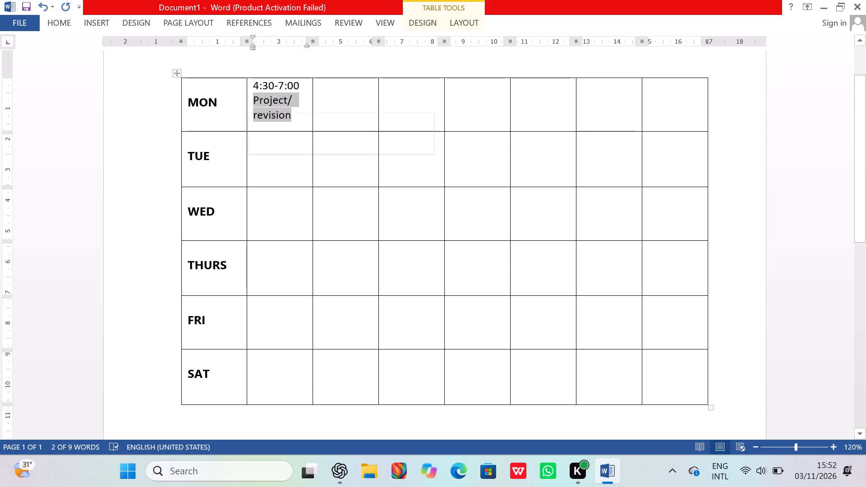
key("ctrl+c")
left_click(276, 156)
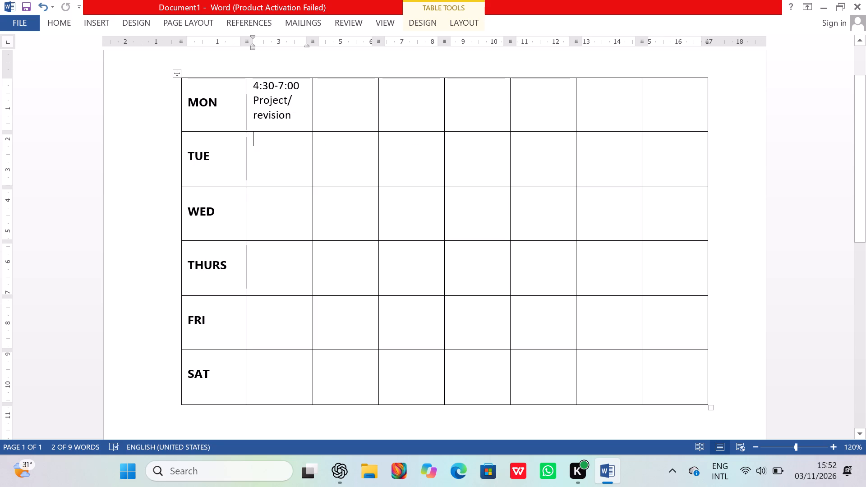
key("shift+Return")
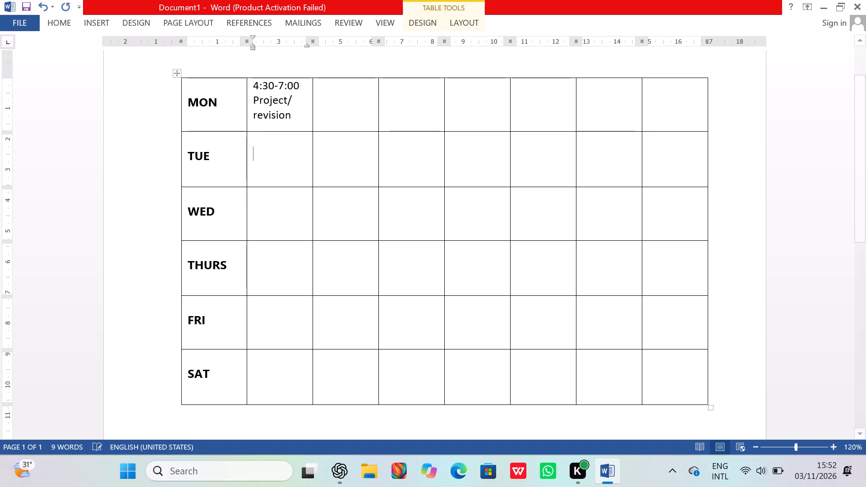
key("ctrl+v")
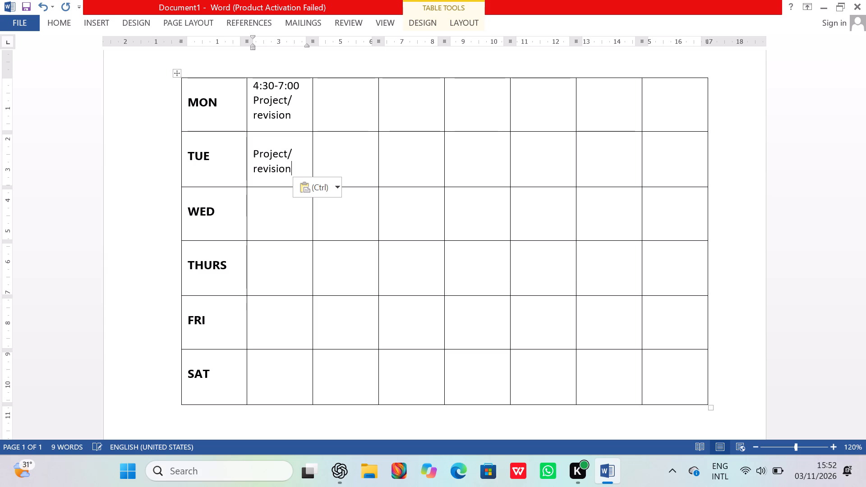
key("Down")
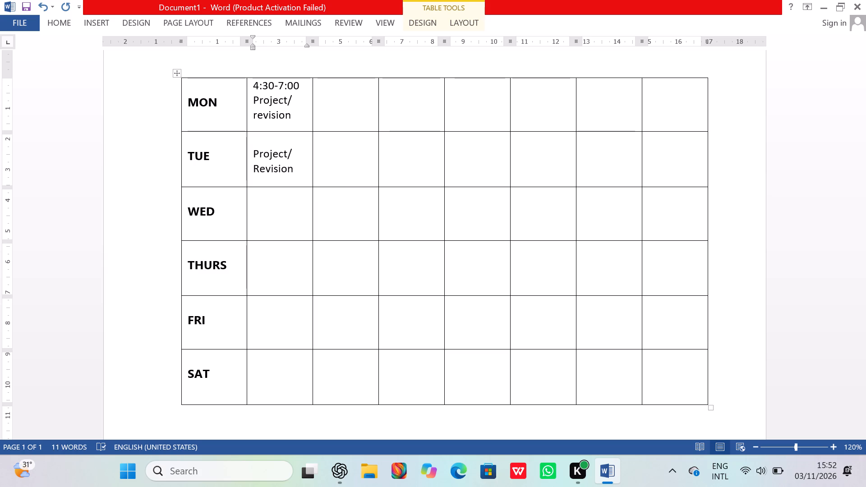
key("shift+Return")
key("ctrl+v")
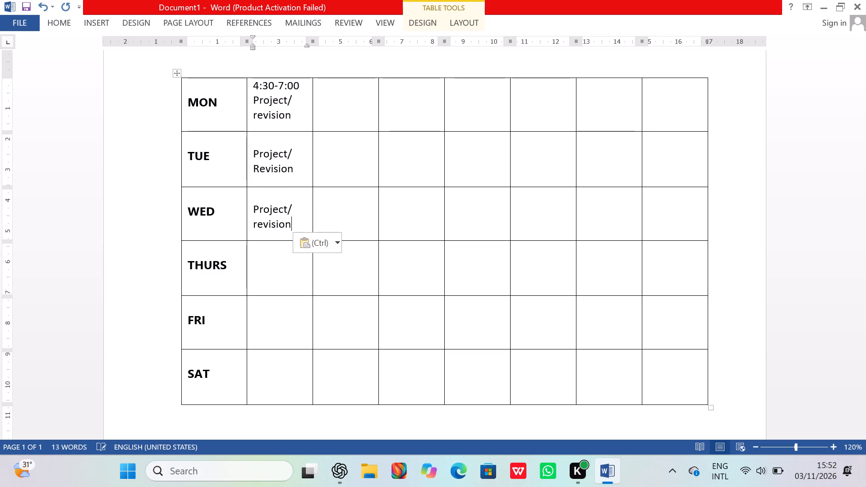
Paste the copied Project/revision text into the second-column cells of THURS, FRI and SAT, leaving a blank line above each.
key("Down")
key("Return")
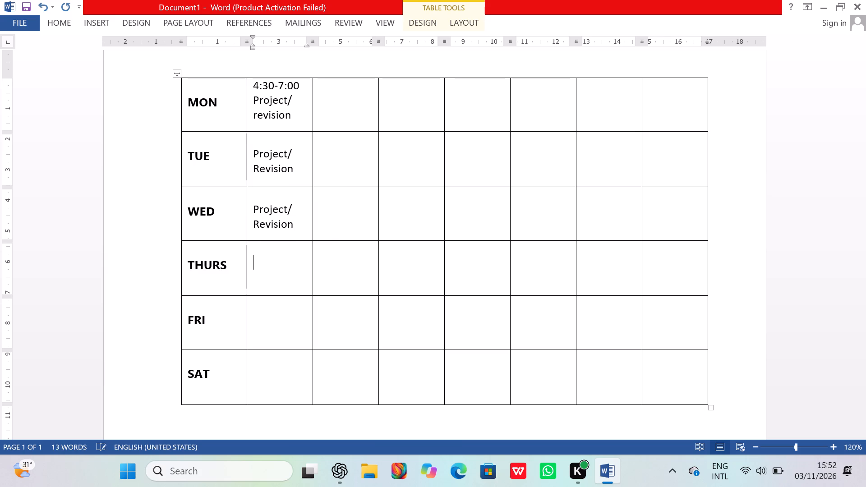
key("ctrl+v")
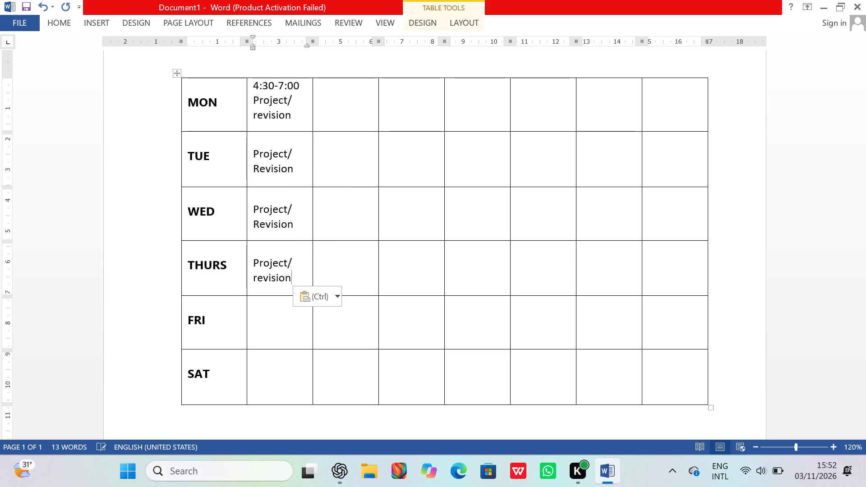
key("Down")
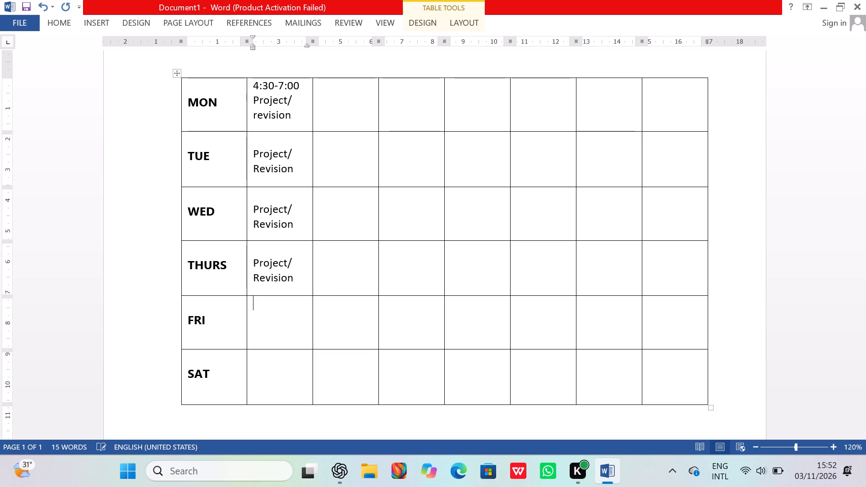
key("shift+Return")
key("ctrl+v")
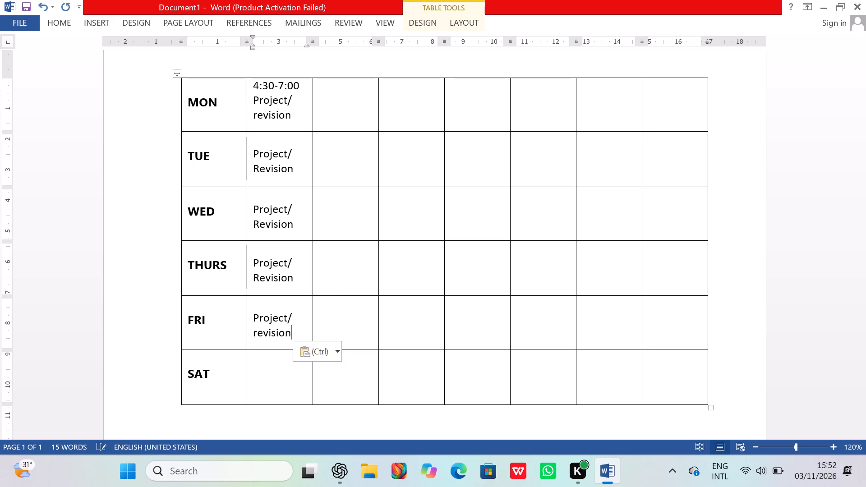
key("Down")
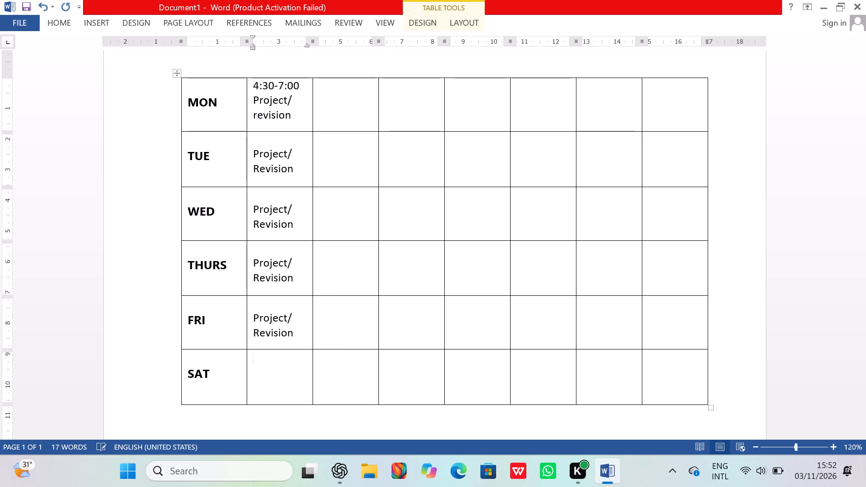
key("shift+Return")
key("ctrl+v")
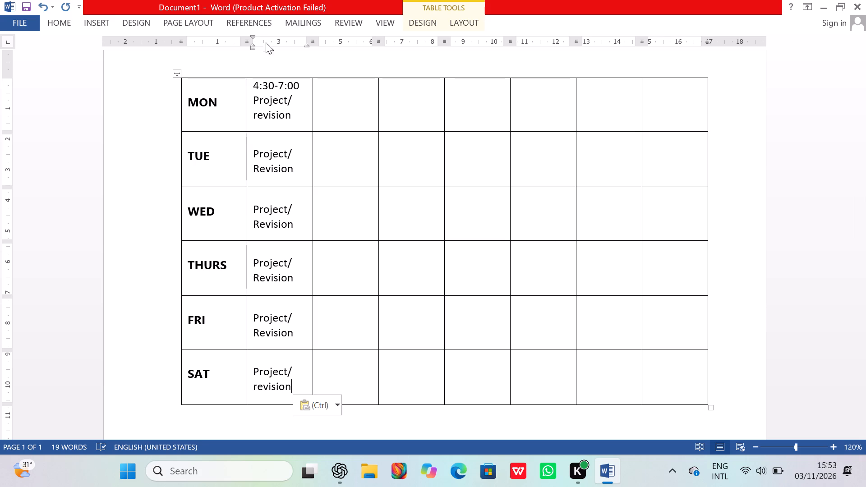
Make the 4:30-7:00 time slot in the MON row bold and underlined.
left_click_drag(301, 83, 290, 84)
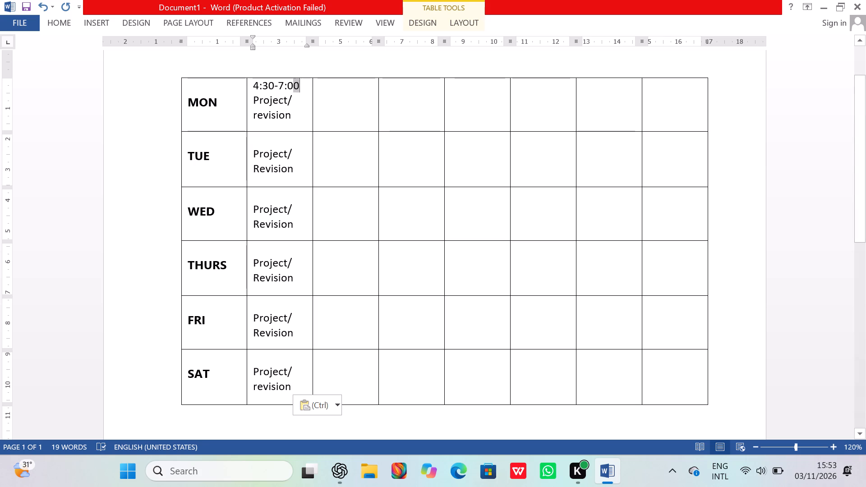
left_click_drag(290, 84, 251, 85)
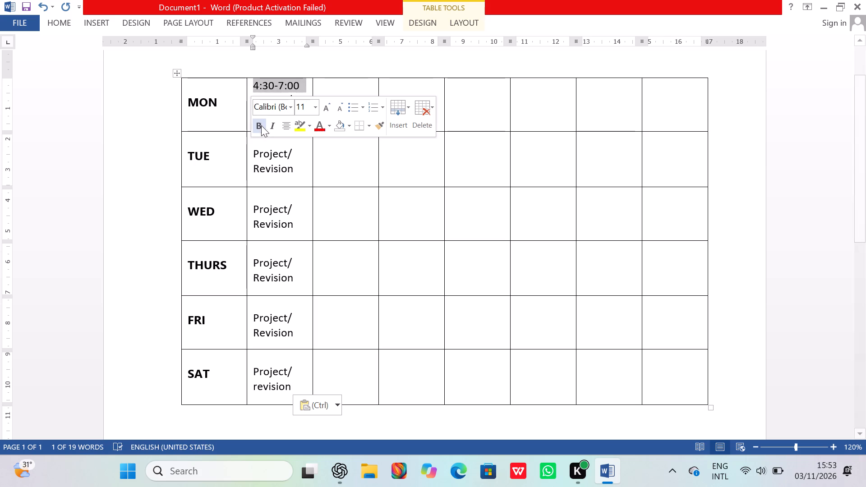
left_click(261, 128)
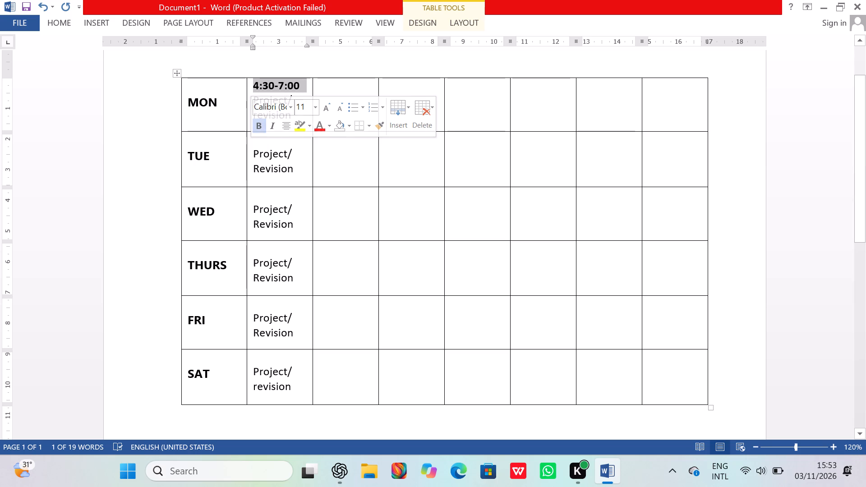
left_click(345, 160)
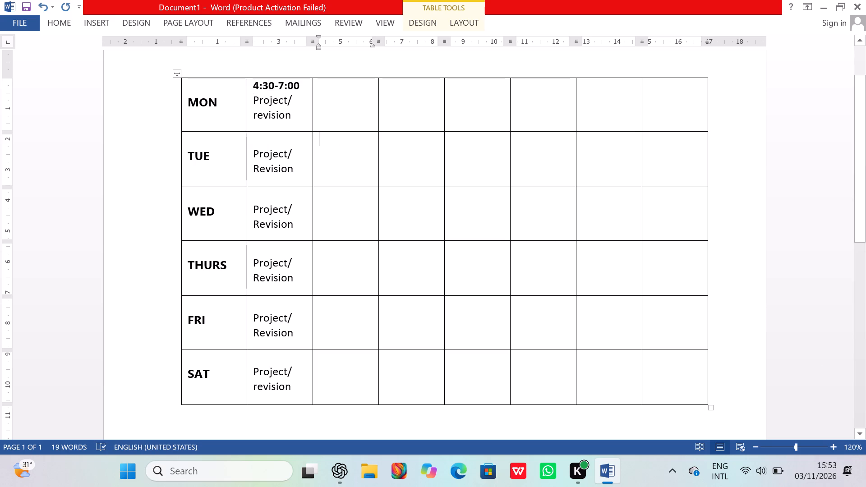
left_click_drag(300, 91, 267, 92)
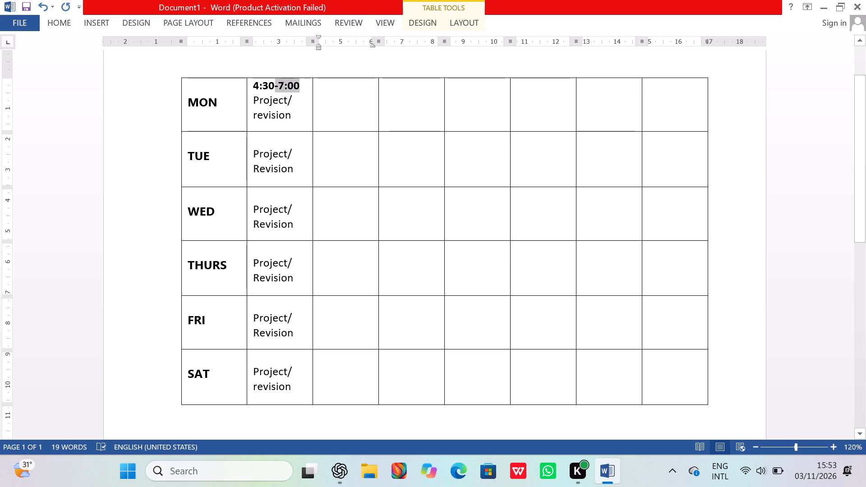
left_click_drag(267, 92, 251, 91)
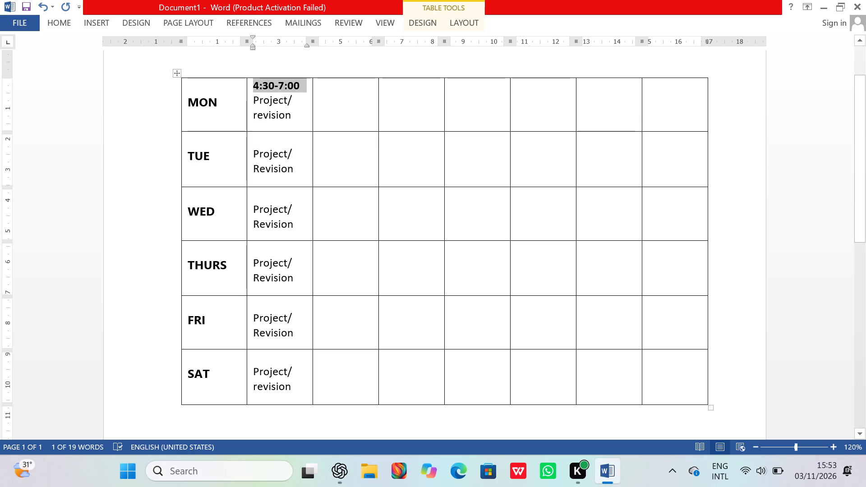
key("ctrl+u")
left_click(326, 113)
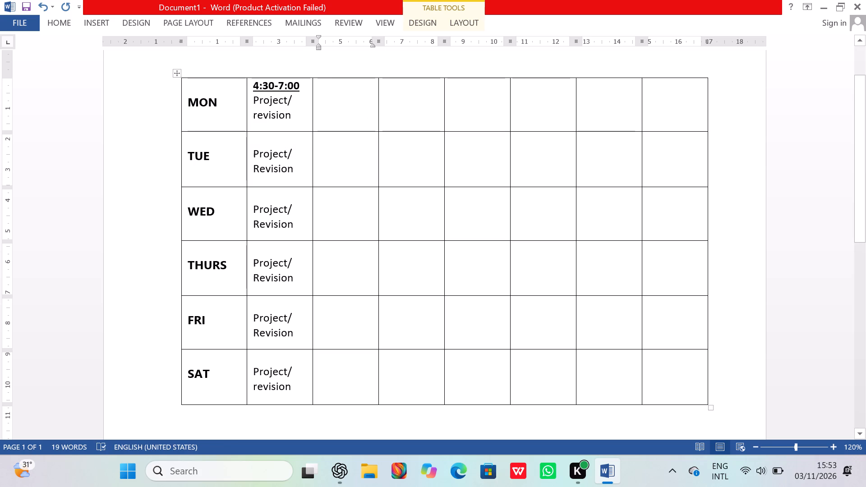
Undo the underline on the 4:30-7:00 time slot in the MON row.
key("ctrl+z")
left_click(326, 113)
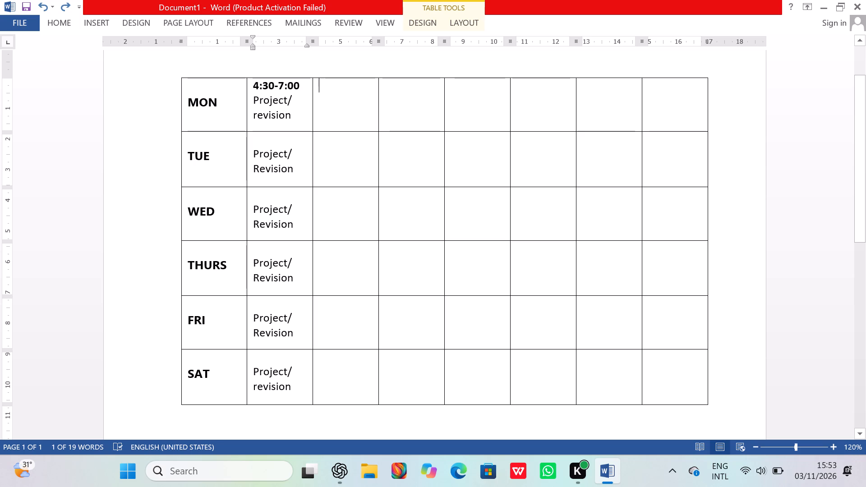
Insert a blank line between 4:30-7:00 and Project/ in the MON row.
left_click(299, 87)
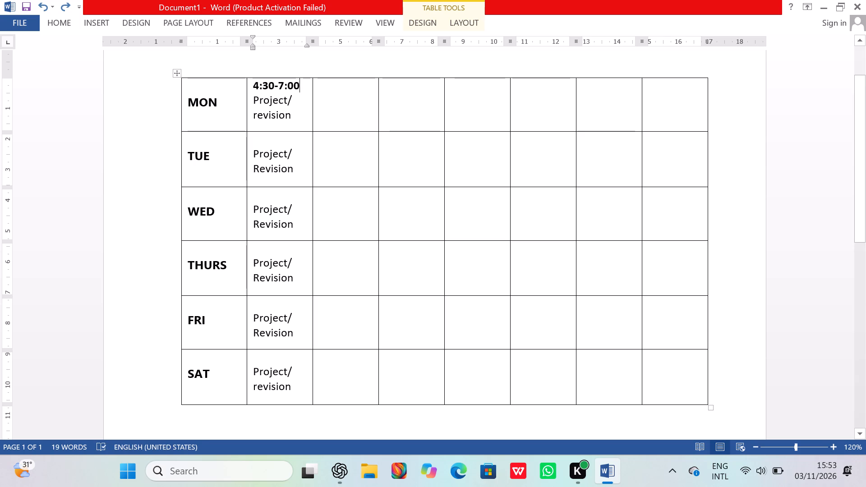
key("Return")
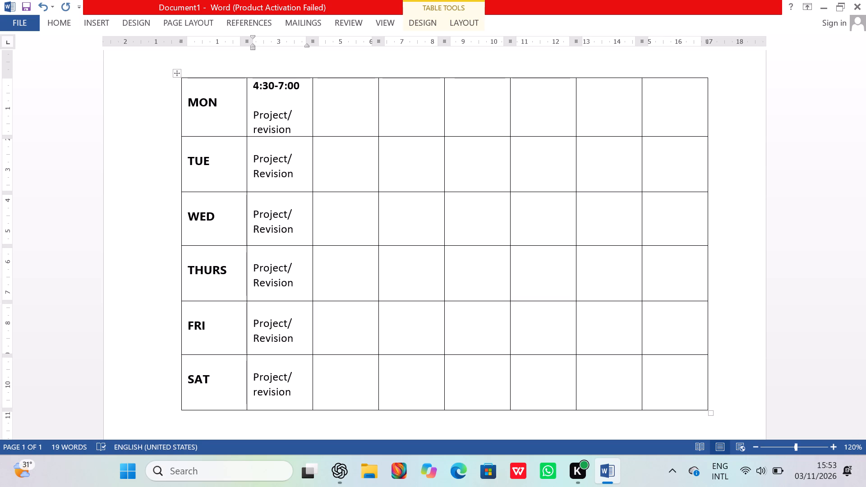
Move the MON label one line down in its cell by adding a blank line above it.
left_click(187, 95)
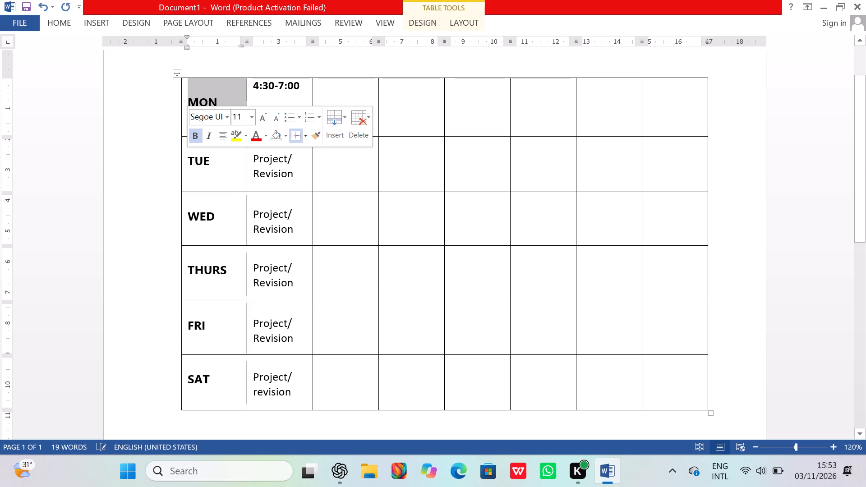
left_click(184, 86)
left_click_drag(199, 124, 198, 112)
left_click(198, 112)
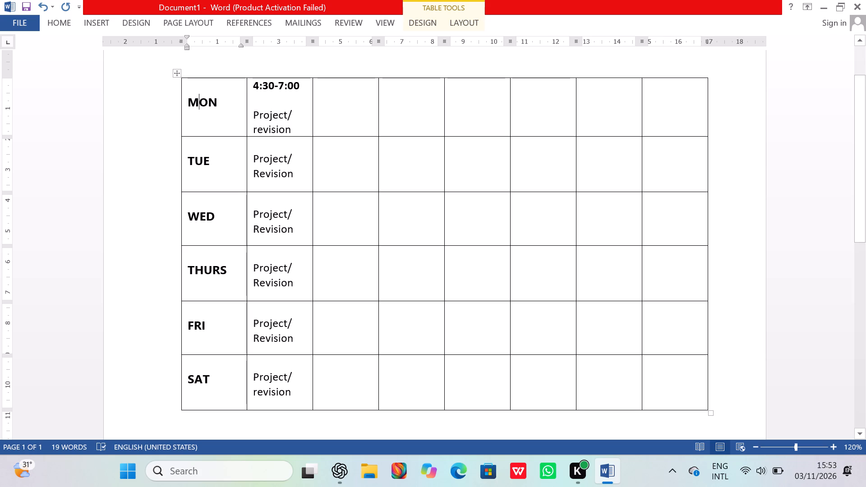
key("Left")
key("Return")
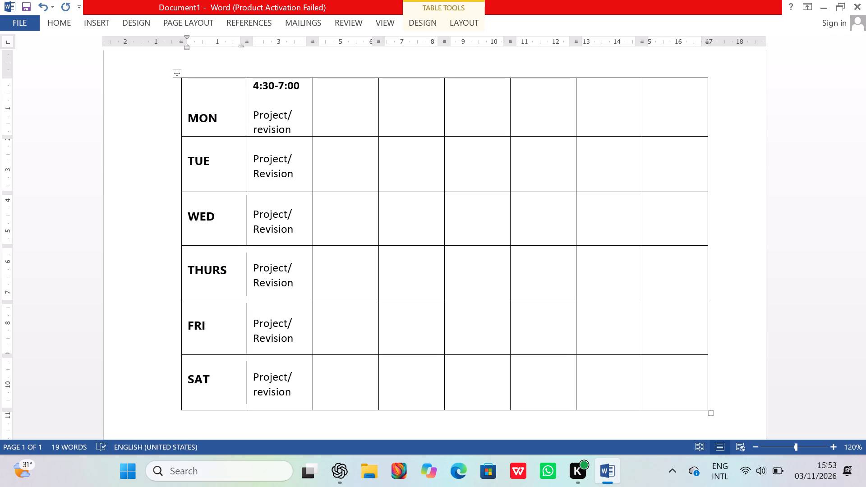
key("BackSpace")
key("Return")
Enter the time slot 8:30-11:00Am in the third-column cell of the MON row.
left_click(323, 89)
key("8")
type(":0")
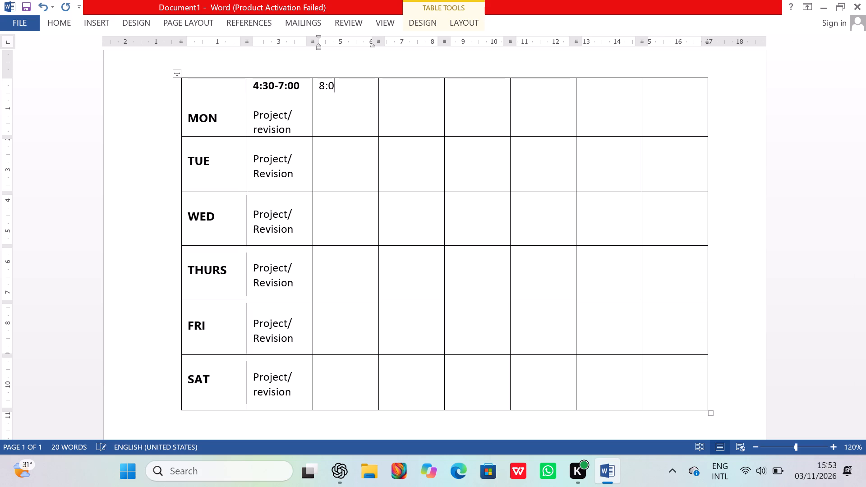
key("BackSpace")
key("3")
key("0")
key("minus")
type("11")
key("shift+colon")
type("00")
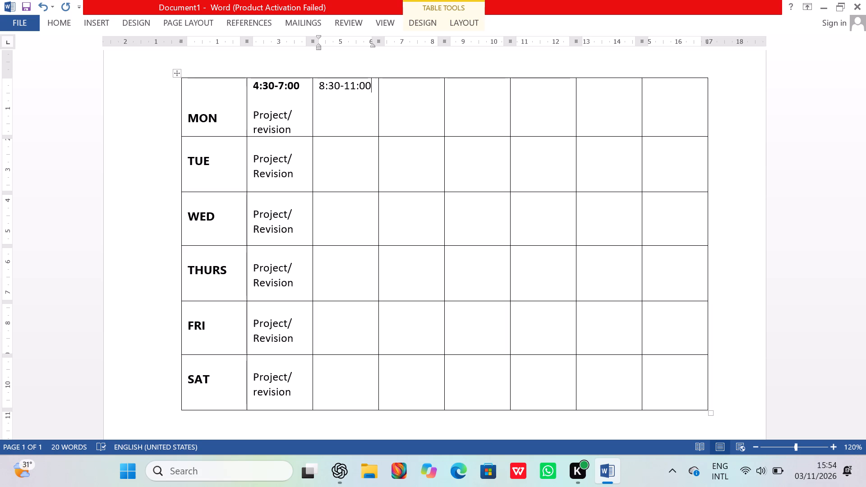
key("m")
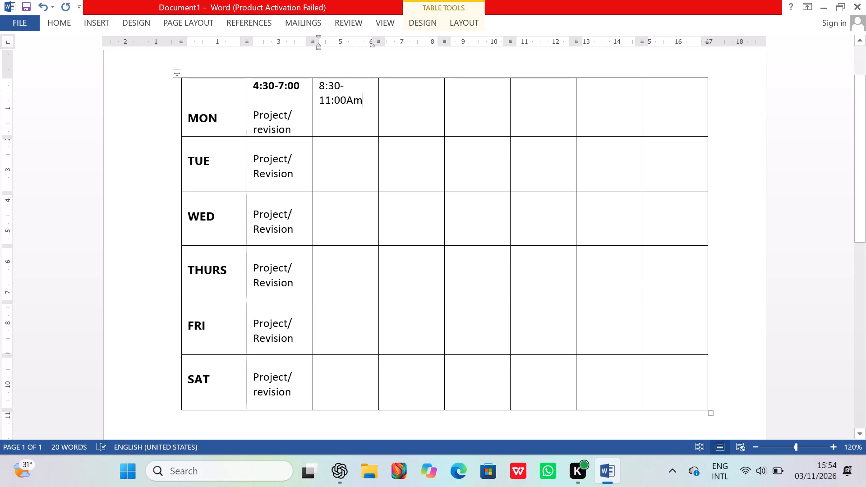
Make the 8:30-11:00Am time slot in the MON row bold.
left_click_drag(362, 102, 318, 87)
left_click(329, 127)
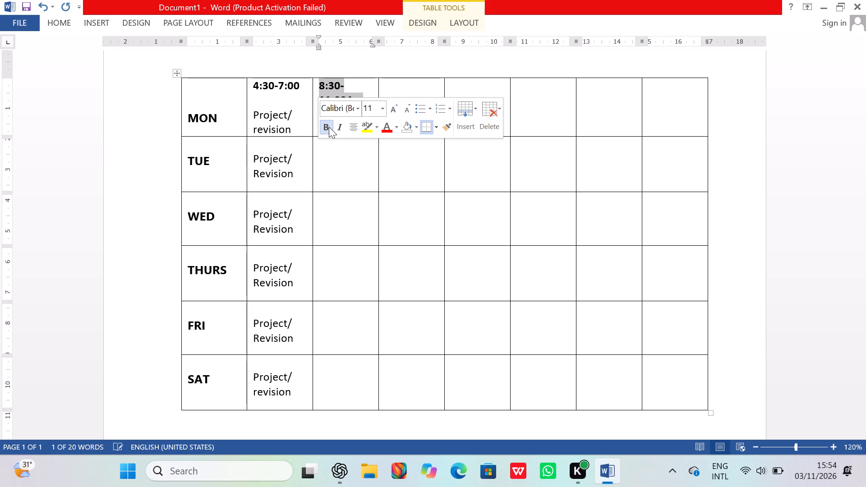
left_click(313, 117)
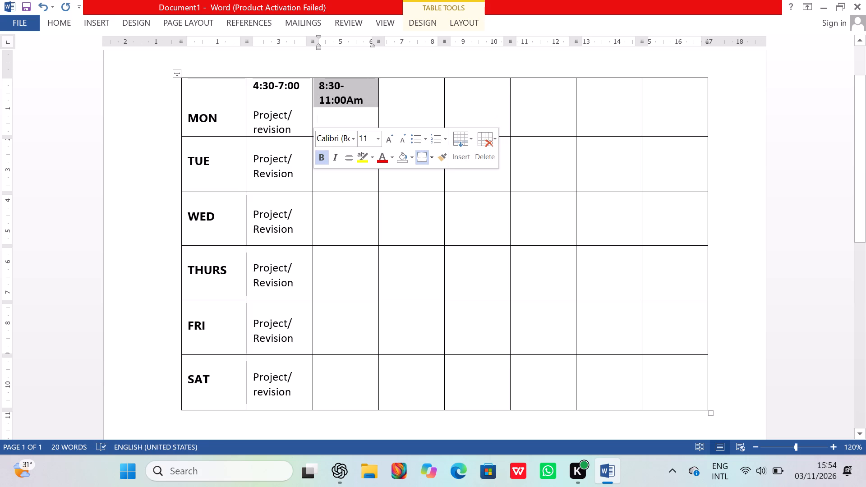
left_click(334, 116)
left_click(334, 116)
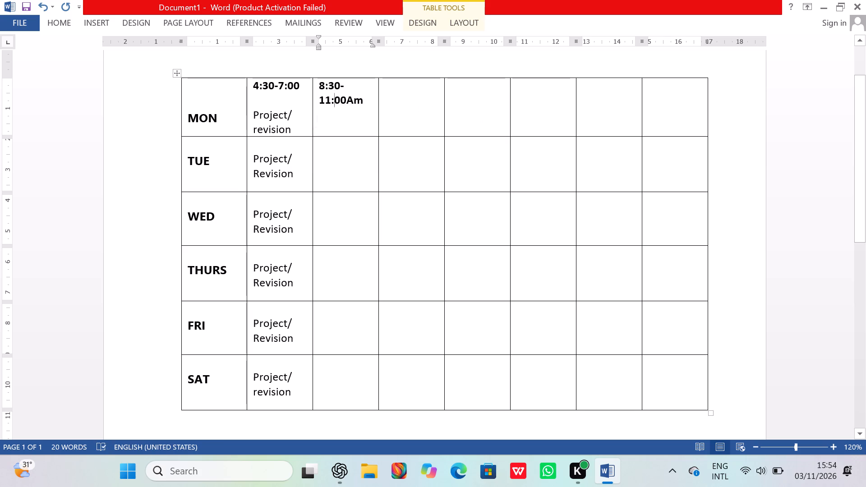
Add a line break after 8:30-11:00Am in the MON row.
left_click(363, 101)
key("shift+Return")
key("Down")
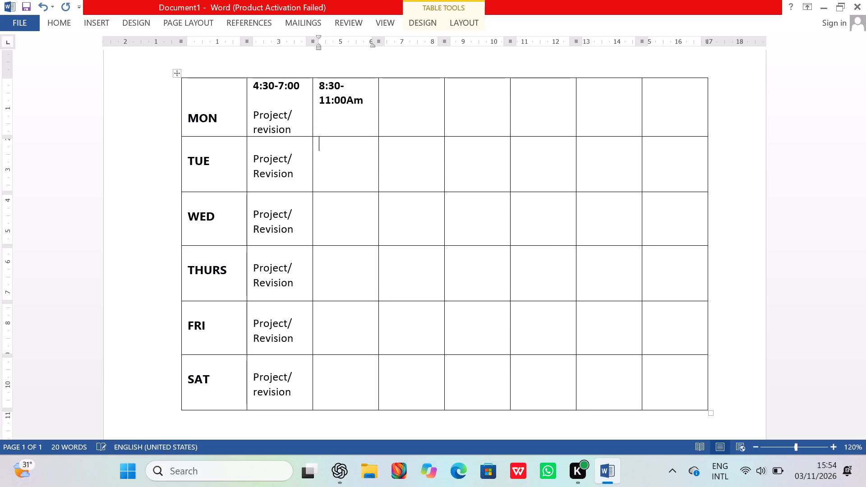
key("Up")
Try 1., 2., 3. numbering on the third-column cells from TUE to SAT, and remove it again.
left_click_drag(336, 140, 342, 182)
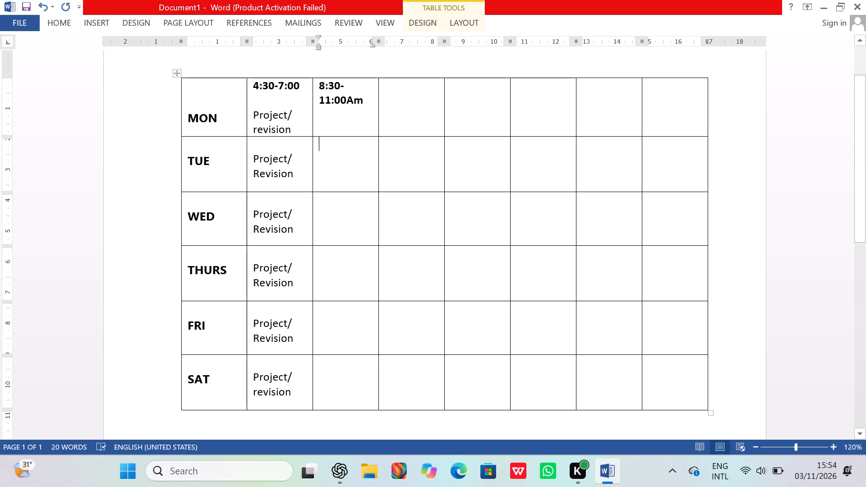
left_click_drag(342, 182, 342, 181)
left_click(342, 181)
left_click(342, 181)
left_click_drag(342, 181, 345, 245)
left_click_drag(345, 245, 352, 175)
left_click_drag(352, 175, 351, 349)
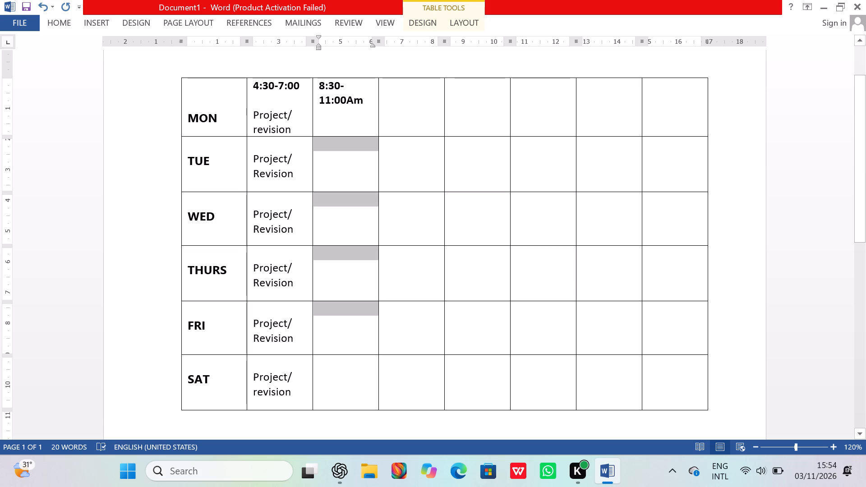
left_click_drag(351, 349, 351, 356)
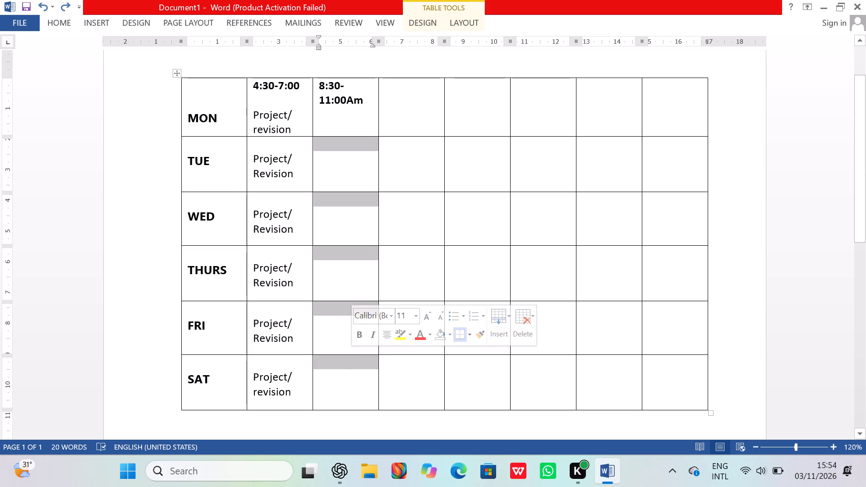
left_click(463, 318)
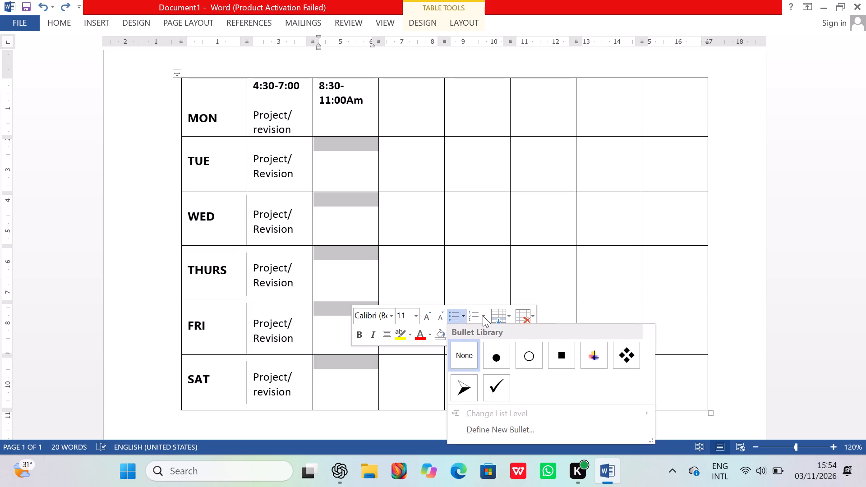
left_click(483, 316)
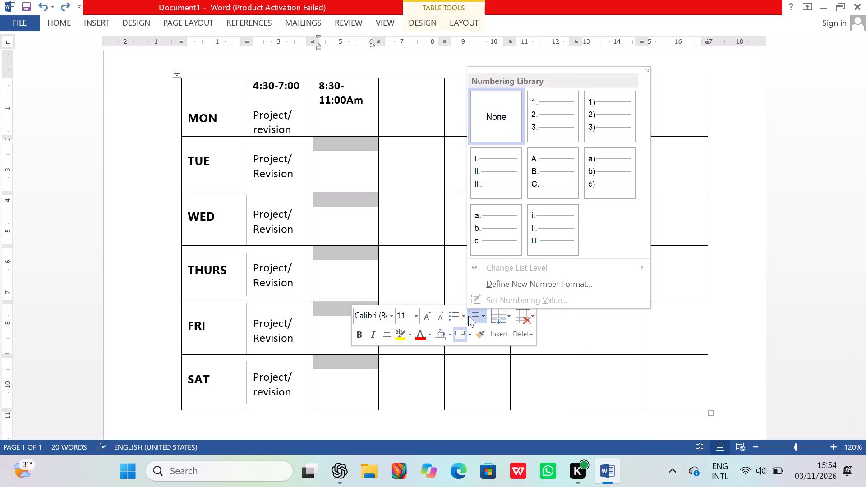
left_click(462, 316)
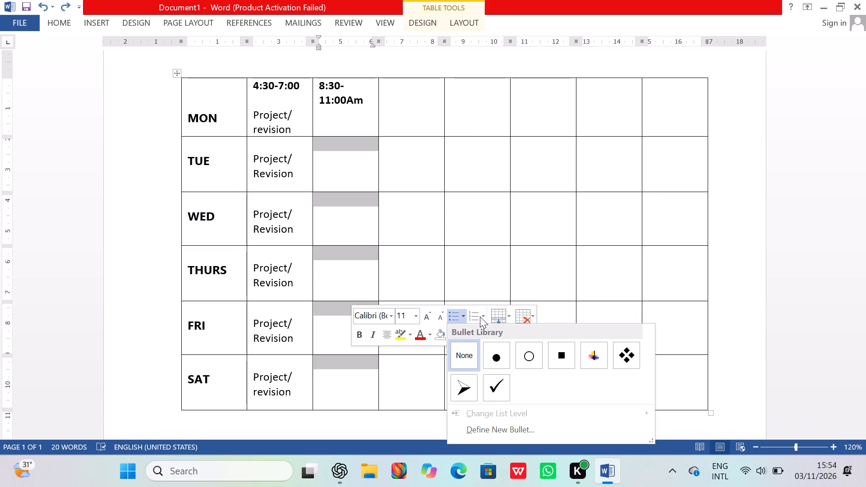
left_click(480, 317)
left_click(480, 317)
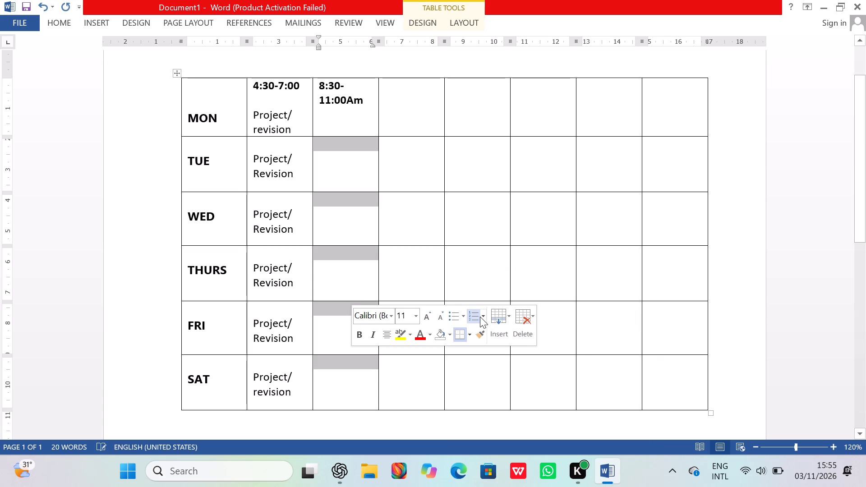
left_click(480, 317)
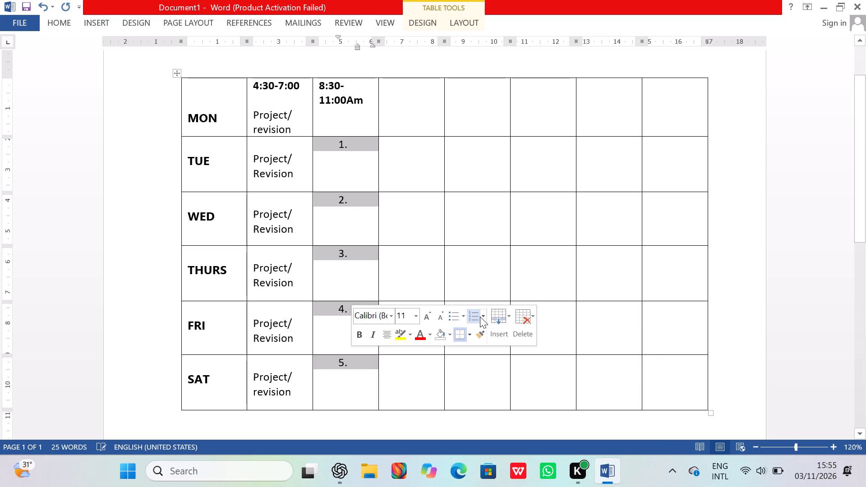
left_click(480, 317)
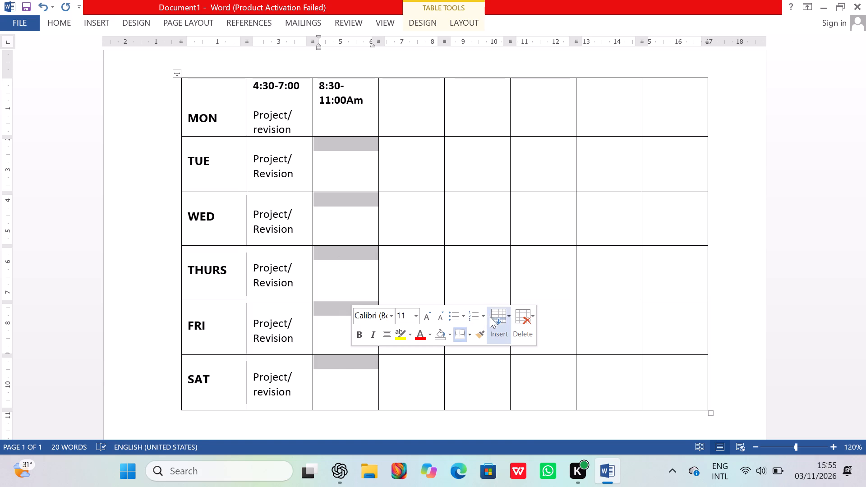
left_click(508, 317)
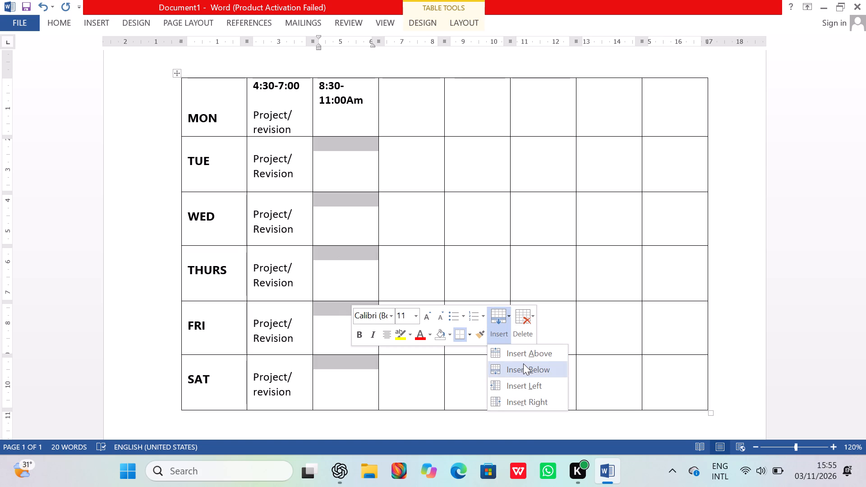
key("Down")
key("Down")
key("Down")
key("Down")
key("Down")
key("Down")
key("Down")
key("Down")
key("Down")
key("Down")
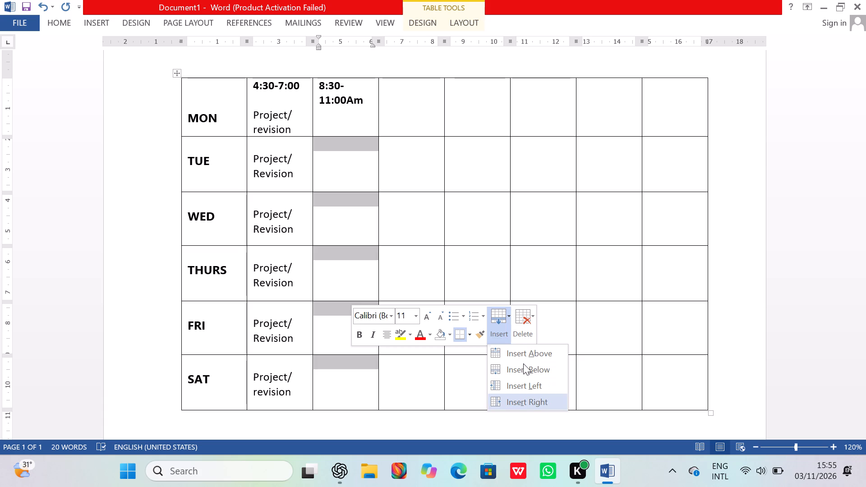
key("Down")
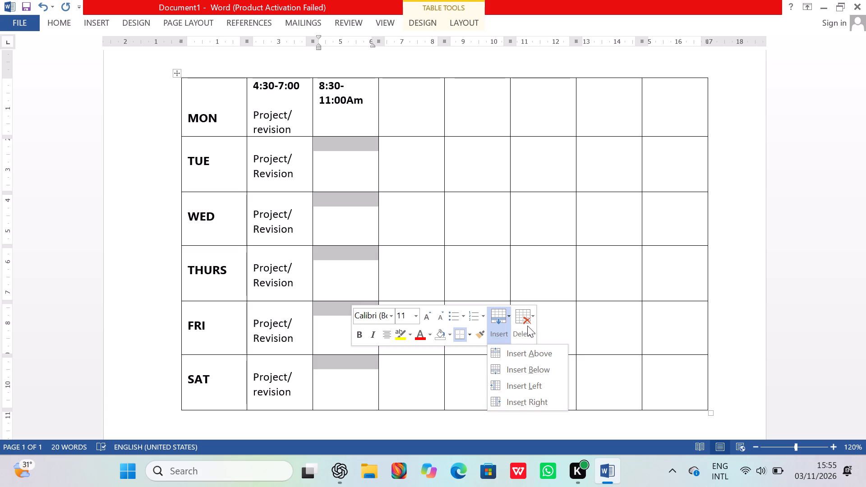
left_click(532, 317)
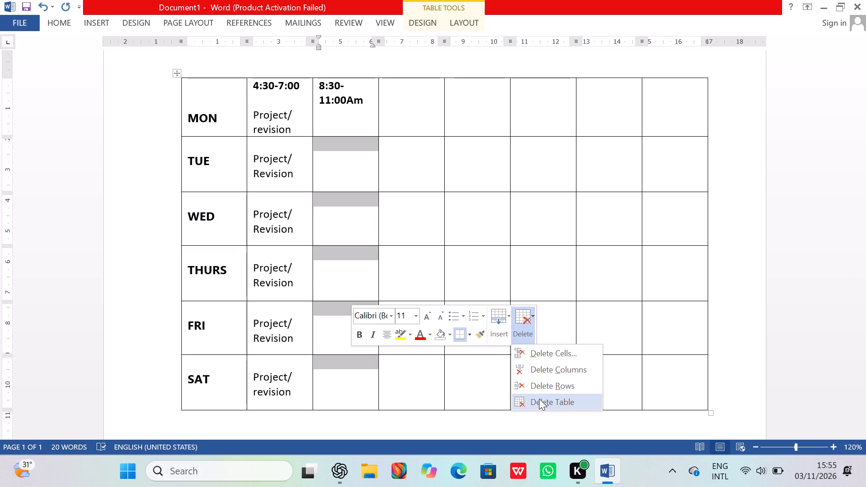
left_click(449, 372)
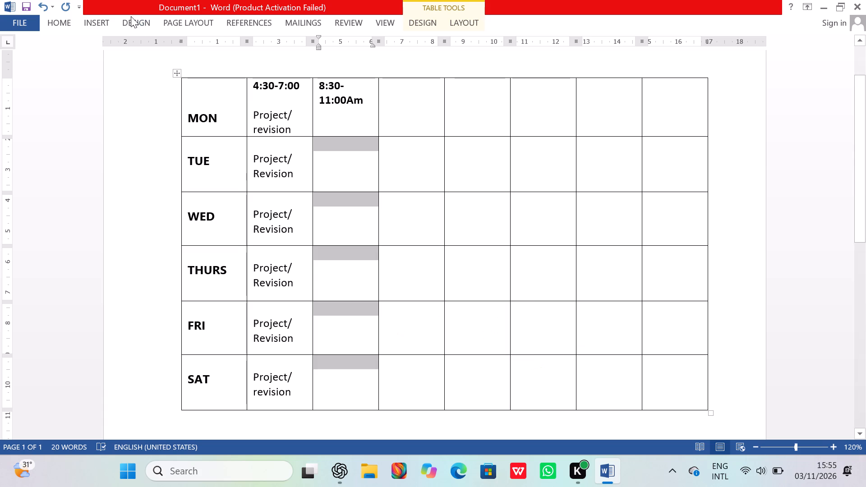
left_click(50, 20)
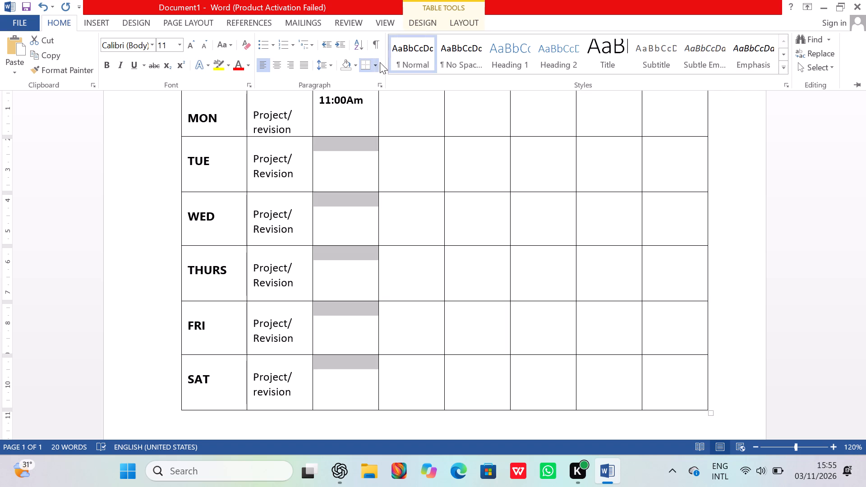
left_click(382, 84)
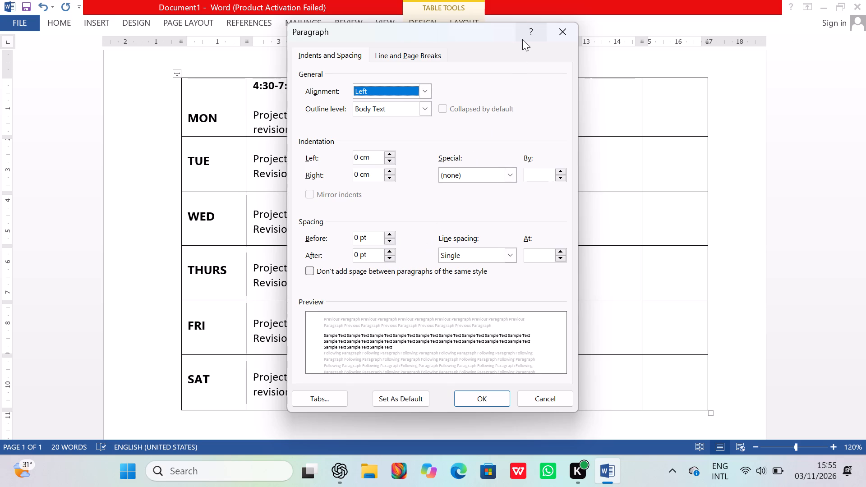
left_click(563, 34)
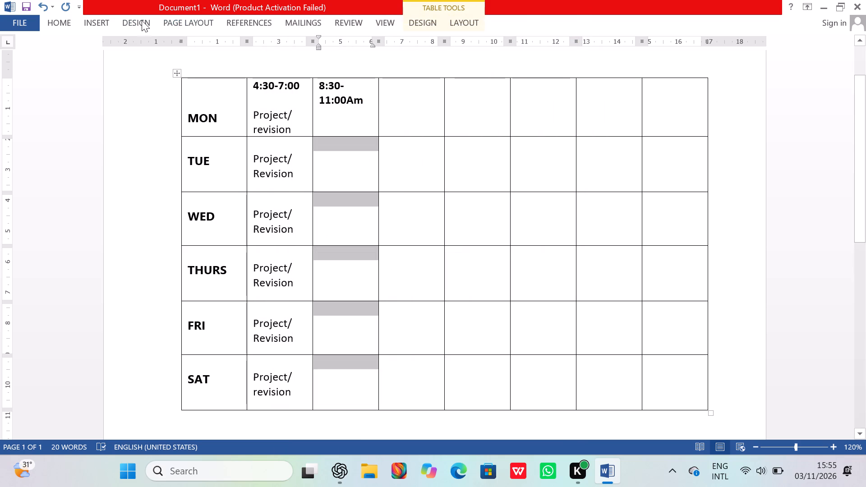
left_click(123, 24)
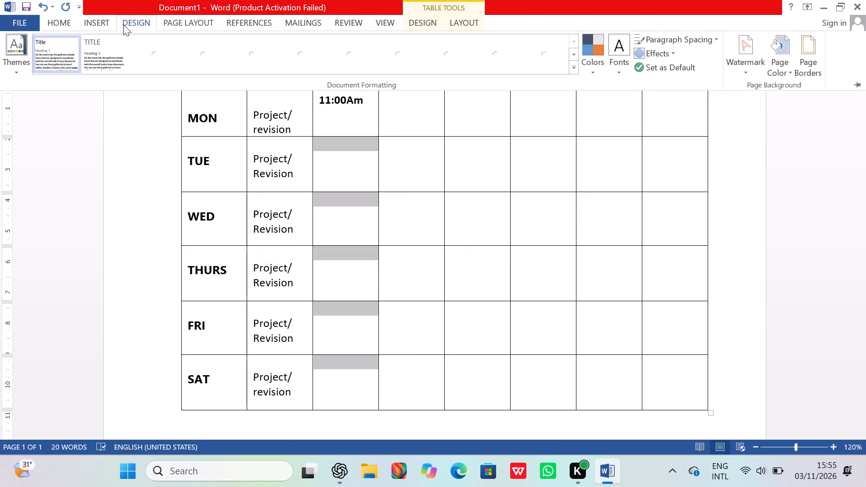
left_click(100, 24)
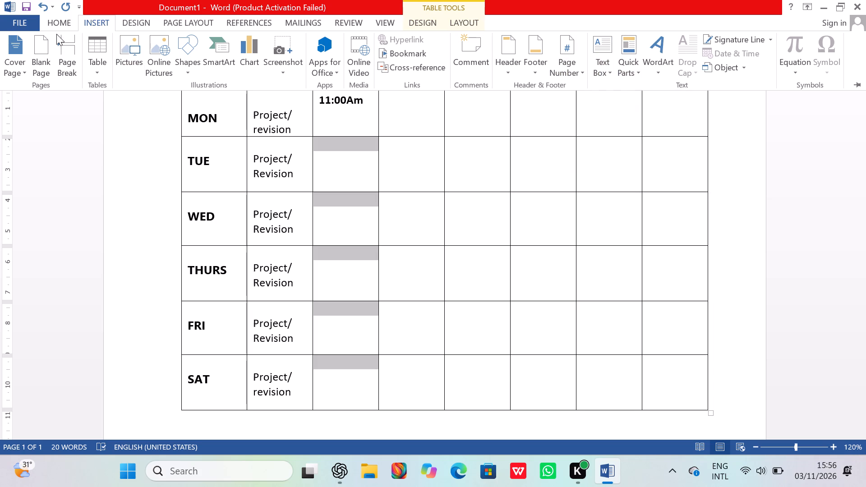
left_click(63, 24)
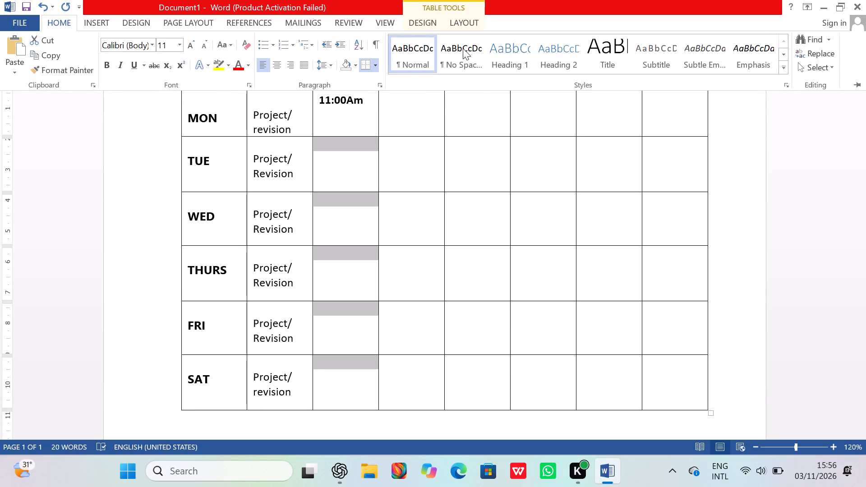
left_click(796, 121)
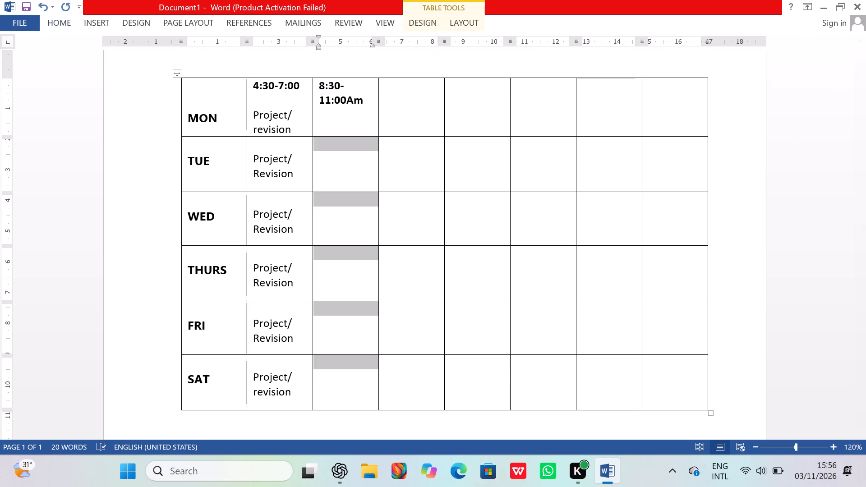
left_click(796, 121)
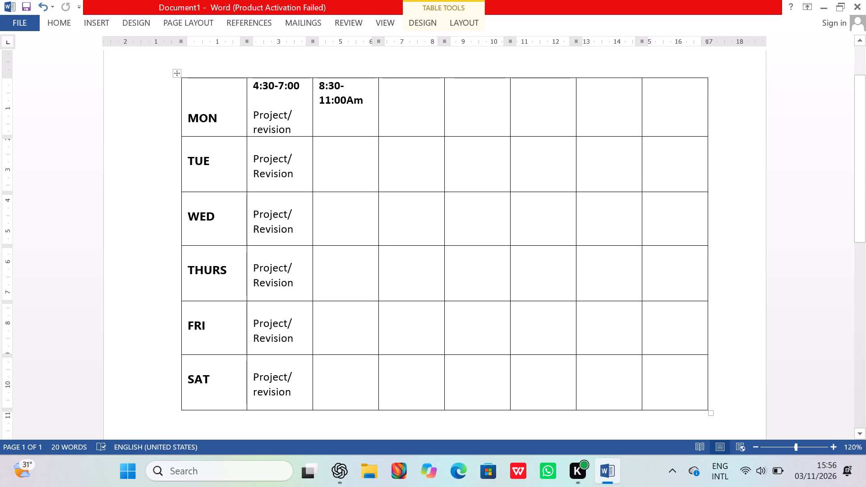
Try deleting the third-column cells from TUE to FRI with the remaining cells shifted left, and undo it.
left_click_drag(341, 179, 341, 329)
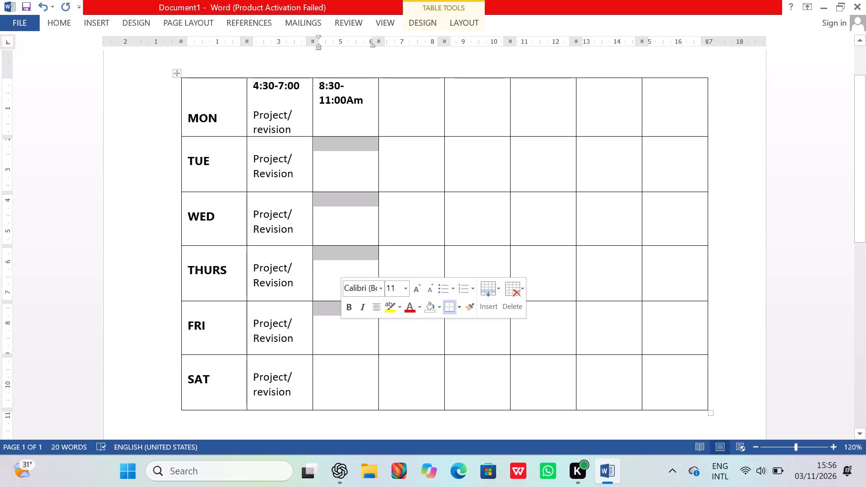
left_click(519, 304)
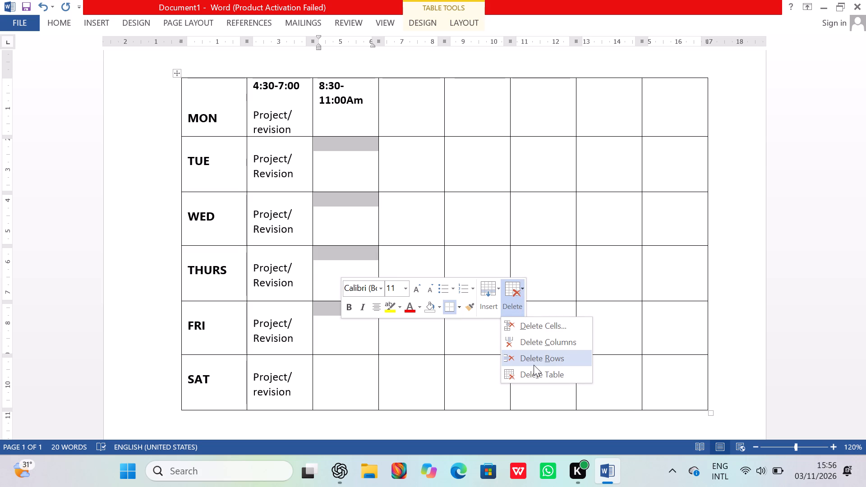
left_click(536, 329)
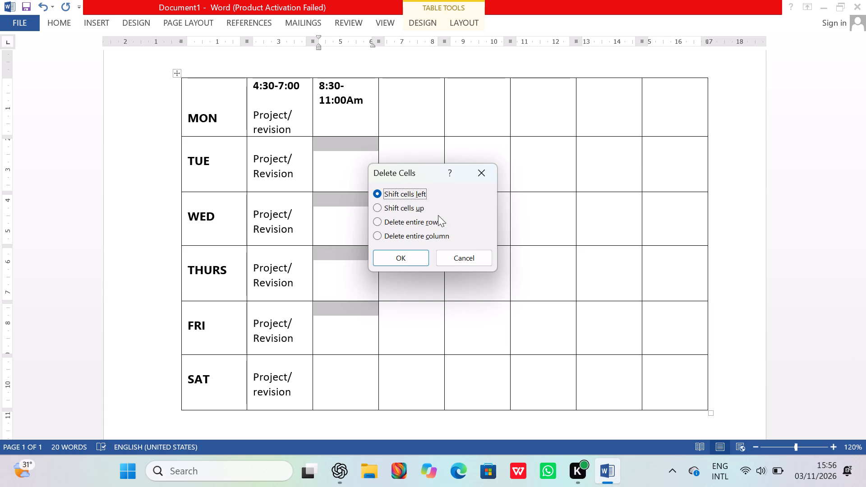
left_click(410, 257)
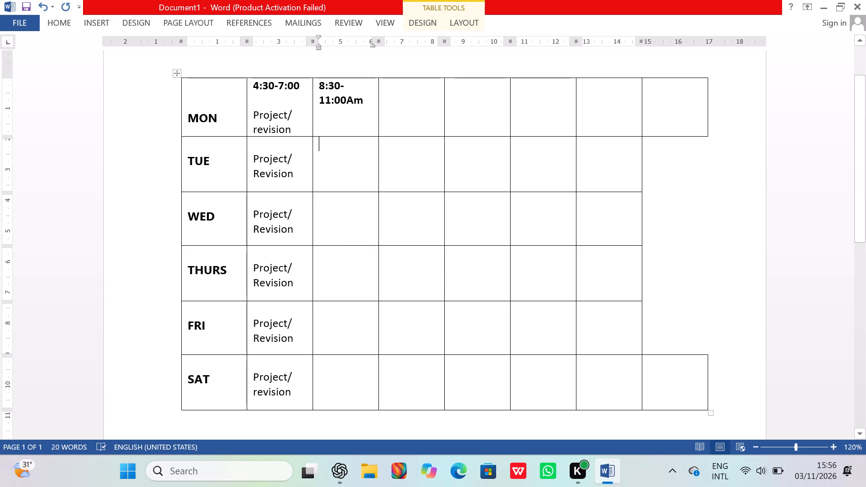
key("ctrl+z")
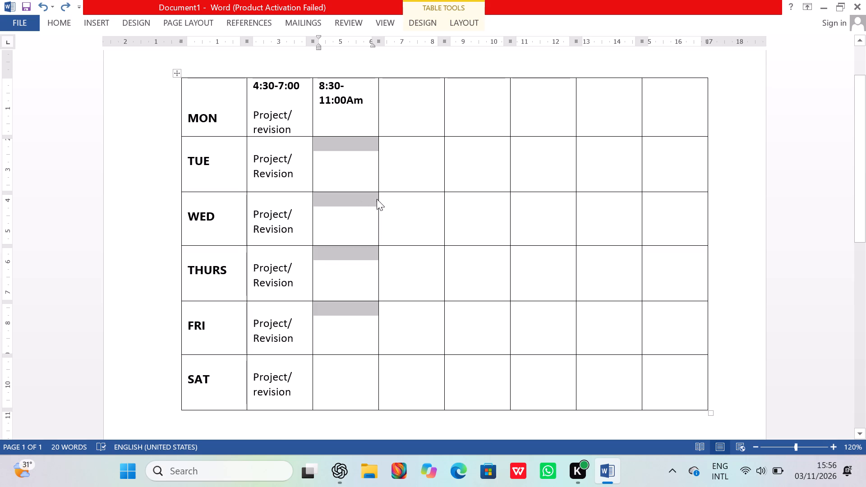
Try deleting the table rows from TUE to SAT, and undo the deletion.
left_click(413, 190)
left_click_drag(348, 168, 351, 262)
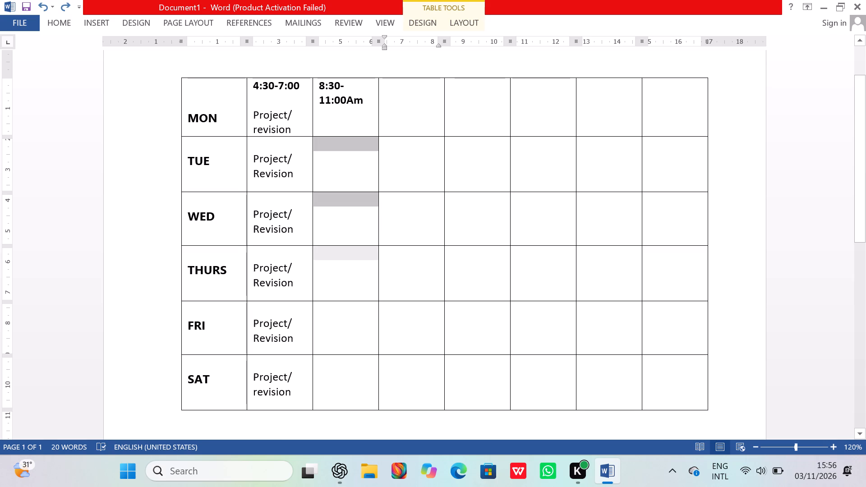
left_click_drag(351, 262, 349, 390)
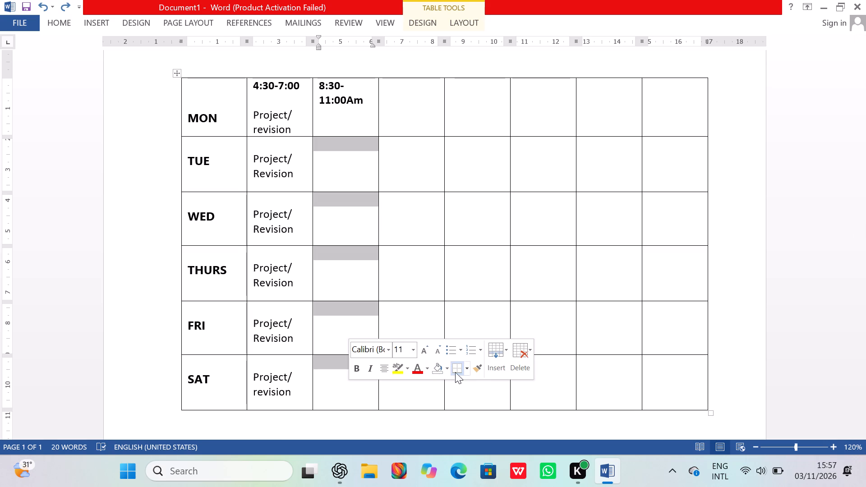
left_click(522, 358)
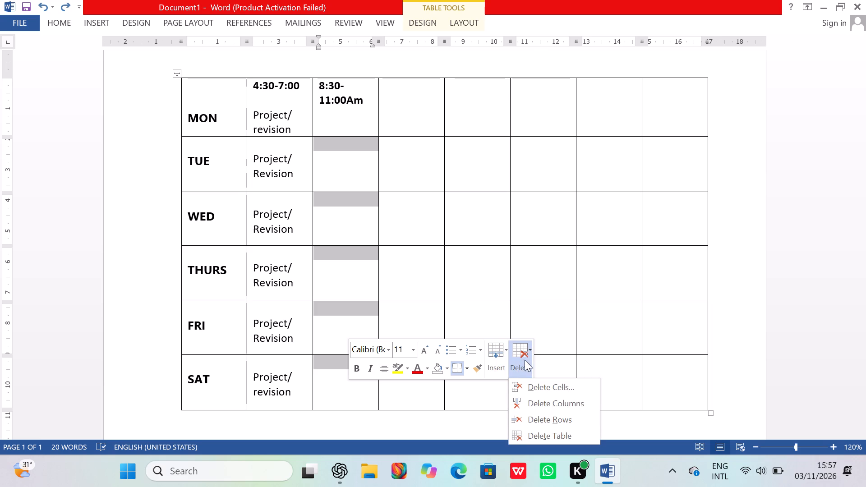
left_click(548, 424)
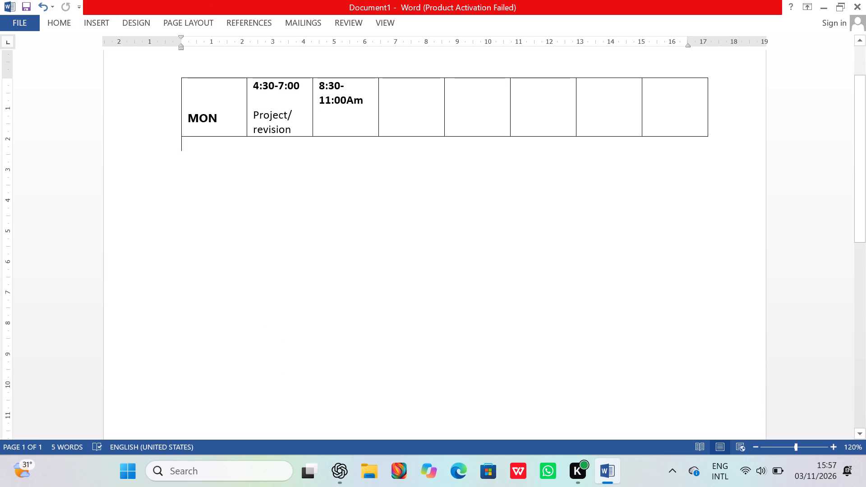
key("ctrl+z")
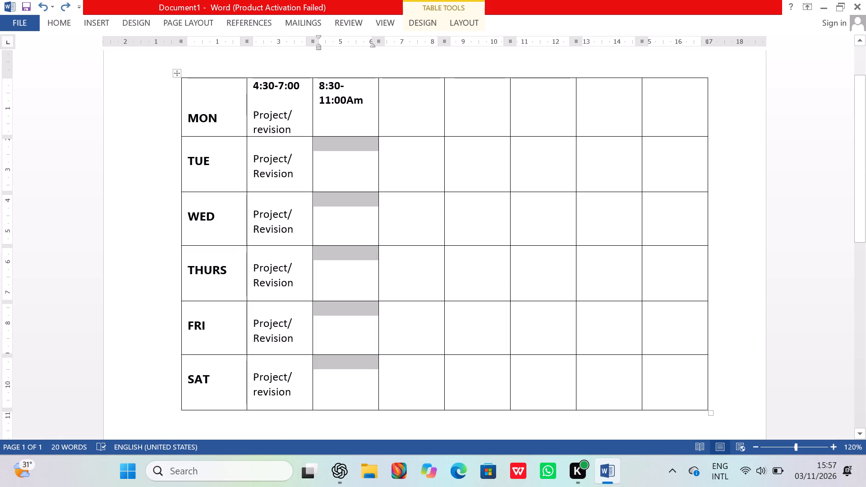
Add a line break at the start of the empty third-column cell in the TUE row.
left_click(387, 119)
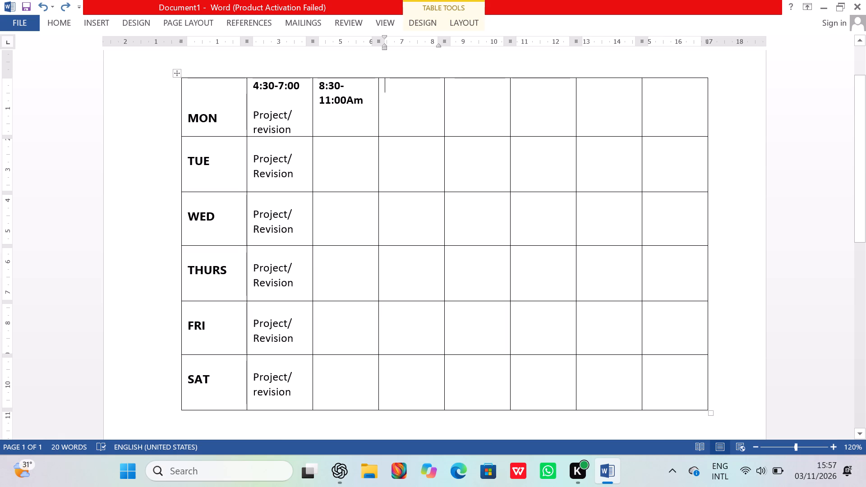
left_click(332, 157)
key("shift+Return")
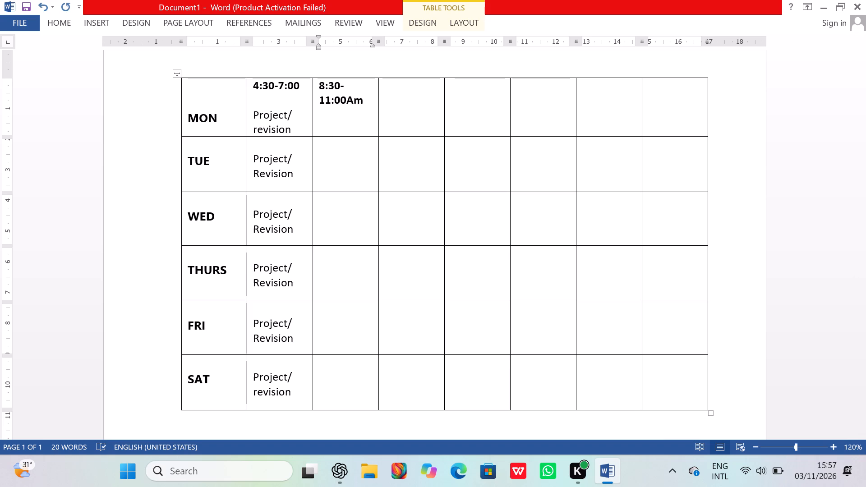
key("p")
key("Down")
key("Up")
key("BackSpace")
Enter the letters C, L, A, S, S one per cell down the third column from TUE to SAT.
key("c")
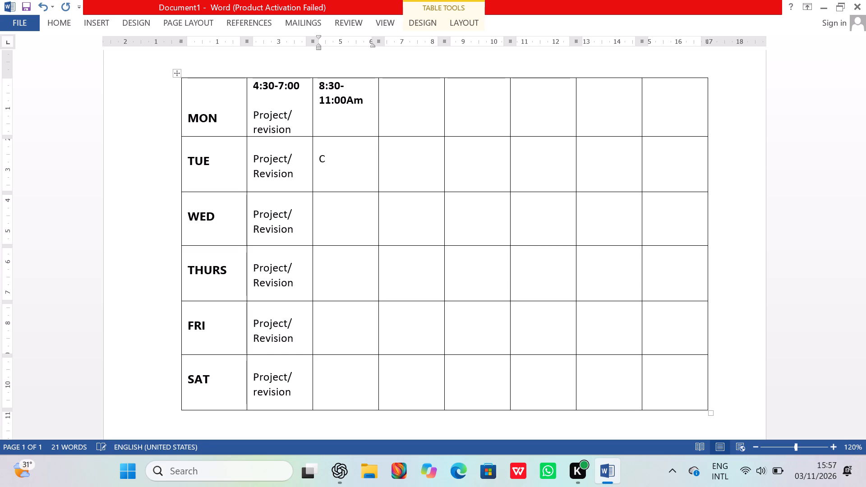
key("Down")
key("l")
key("Down")
key("a")
key("Down")
key("s")
key("Down")
key("s")
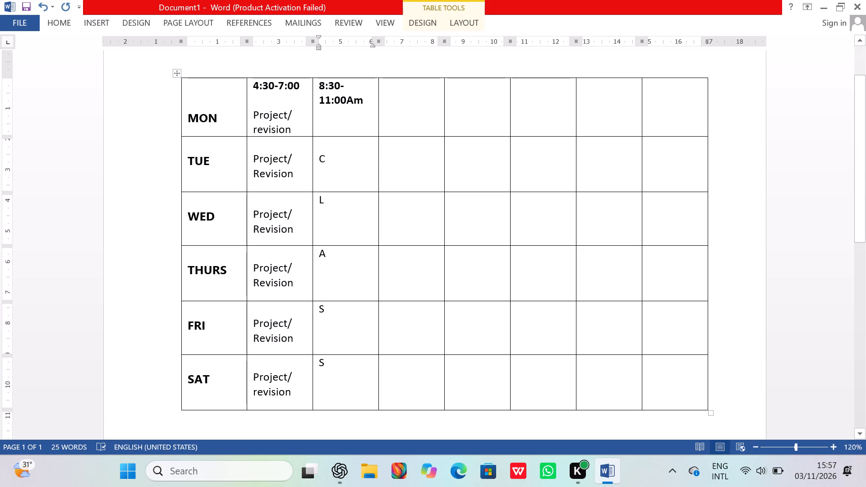
Narrow the third column slightly so its border sits just past the 11:00Am text.
left_click_drag(378, 125, 367, 124)
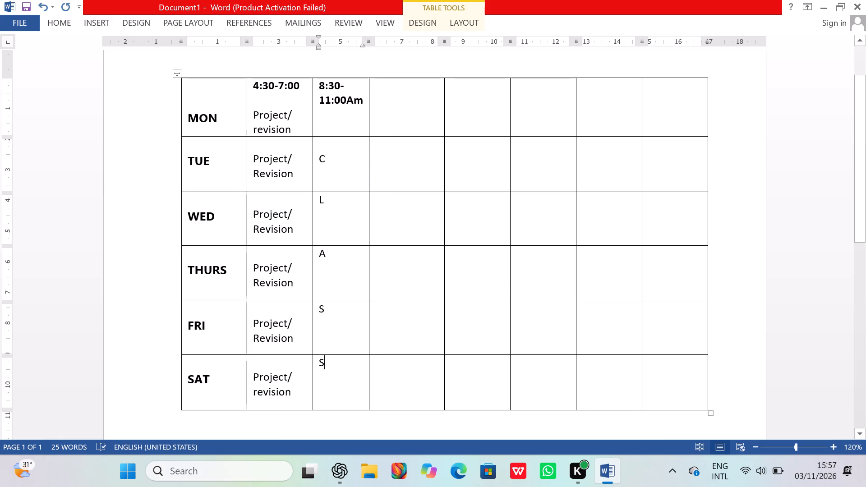
Centre the letters C, L, A, S, S horizontally in the third-column cells from TUE to SAT.
left_click_drag(335, 372, 318, 364)
left_click_drag(318, 364, 320, 253)
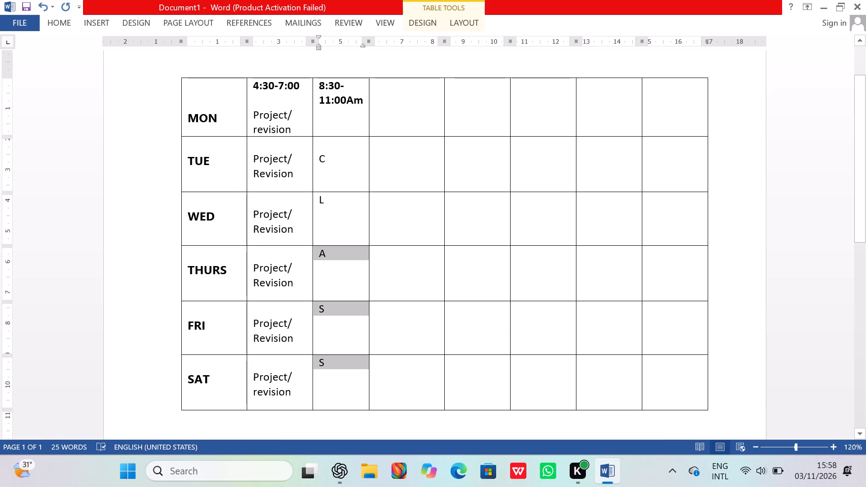
left_click_drag(320, 253, 323, 166)
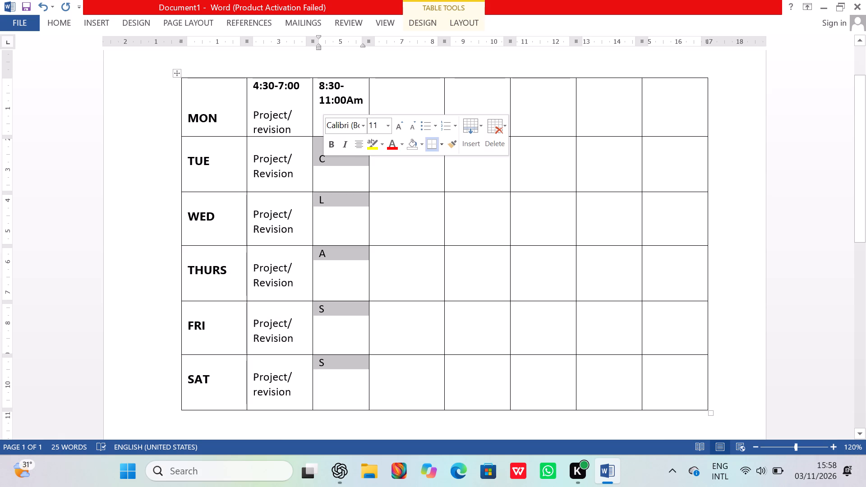
key("ctrl+e")
left_click(401, 158)
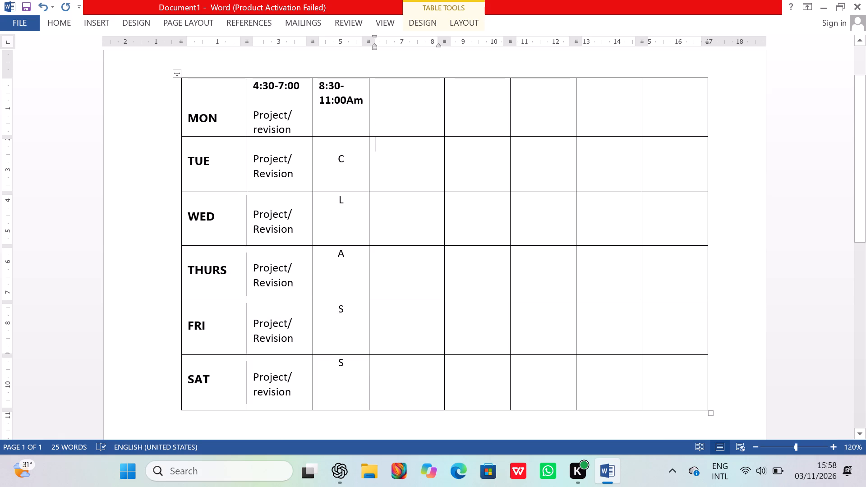
Make the letters C, L, A, S, S in the third column from TUE to SAT bold.
left_click_drag(349, 372, 341, 142)
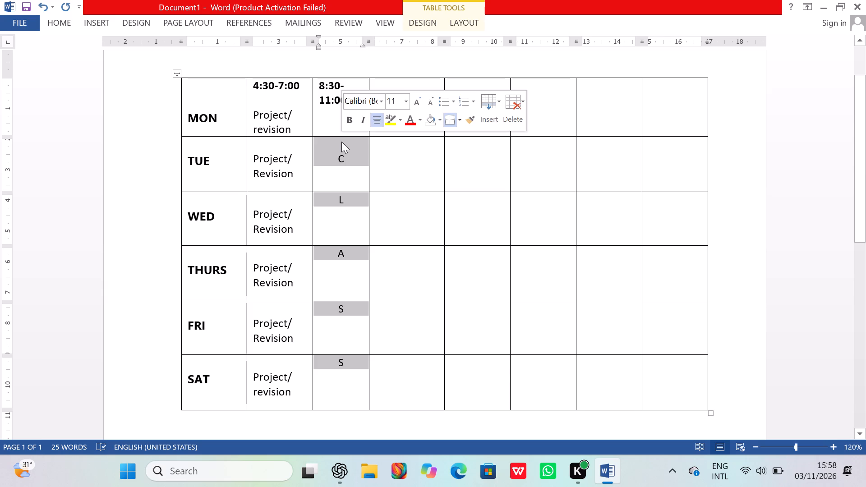
key("ctrl+b")
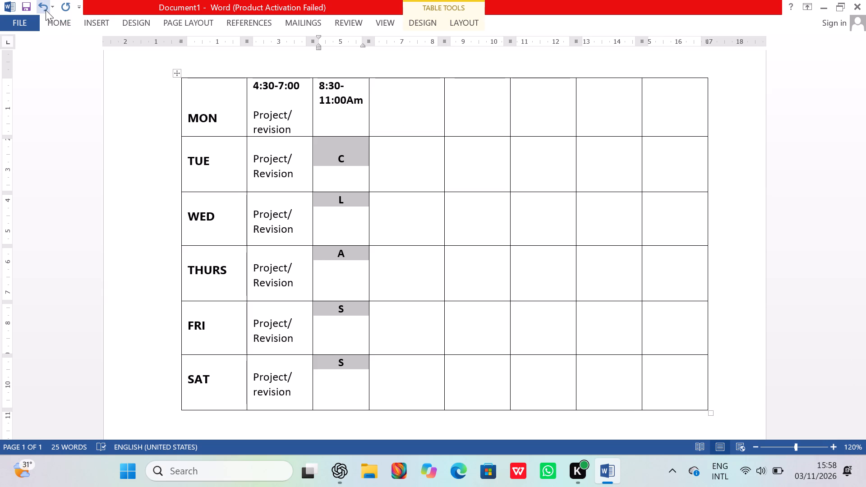
left_click(411, 151)
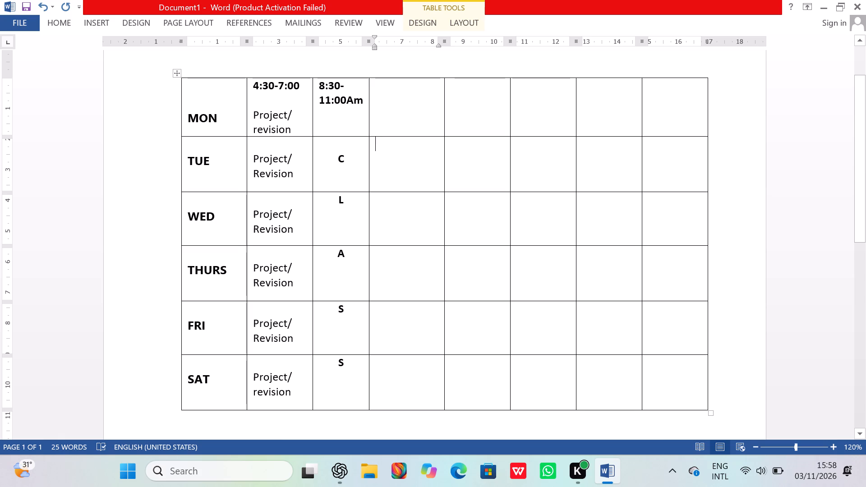
Enter the time slot 11:30-1:00 in the fourth-column cell of the MON row, followed by a new line.
left_click(396, 122)
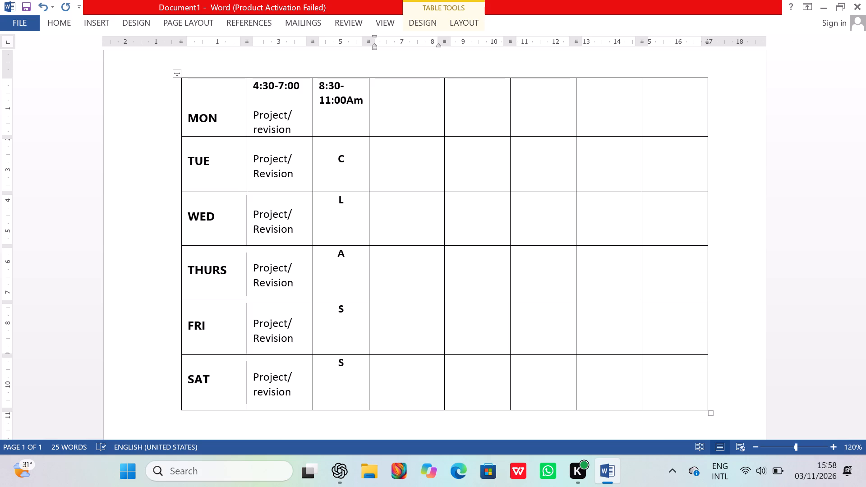
type("11")
key("semicolon")
key("BackSpace")
key("shift+colon")
type("30")
key("minus")
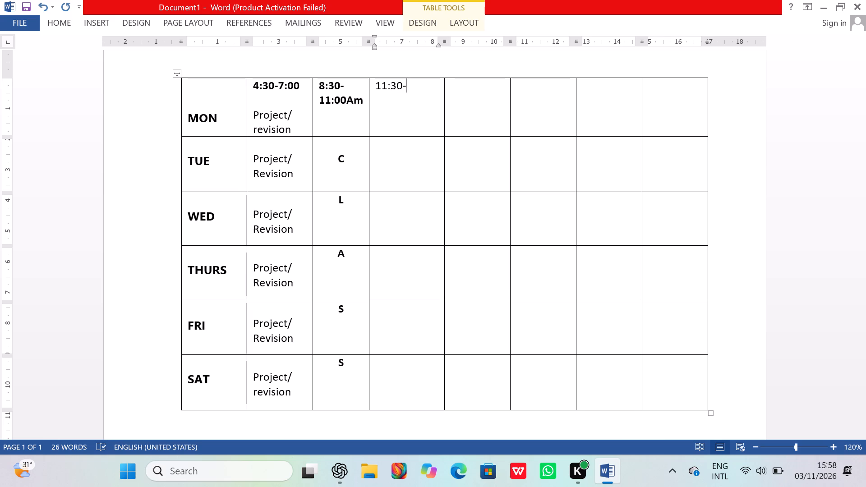
key("1")
key("shift+colon")
type("00")
key("Return")
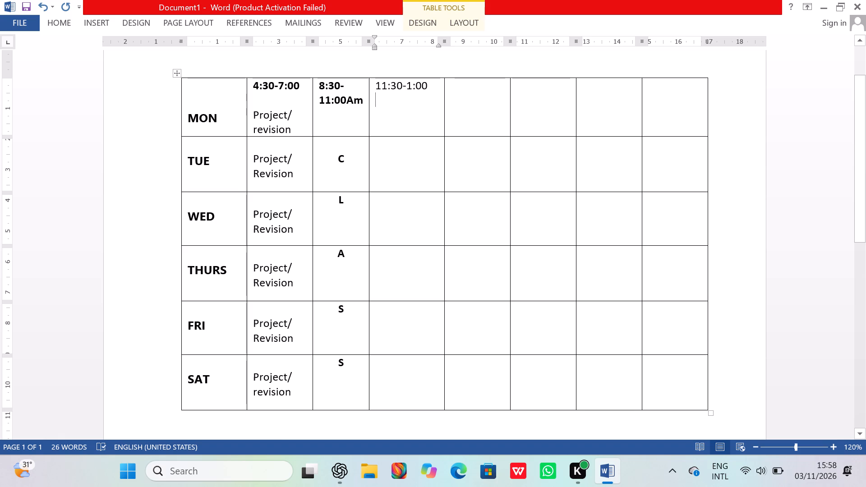
Make the 11:30-1:00 time slot in the MON row bold.
left_click_drag(433, 86, 384, 87)
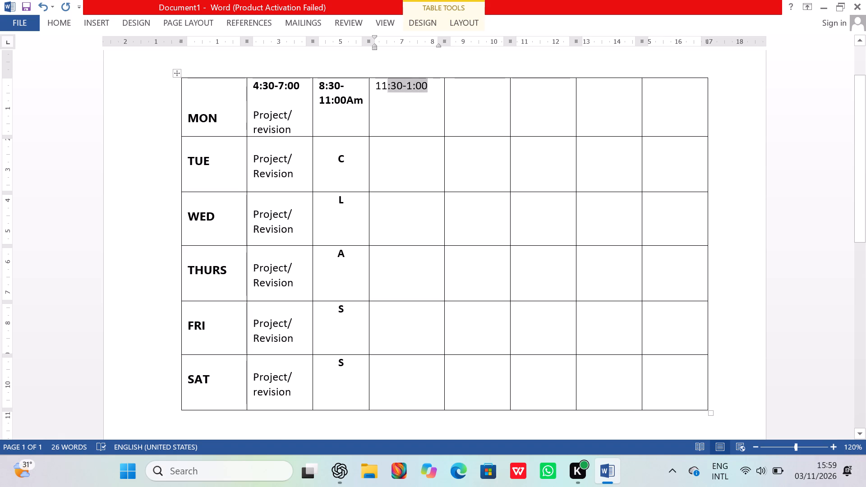
left_click_drag(384, 87, 373, 88)
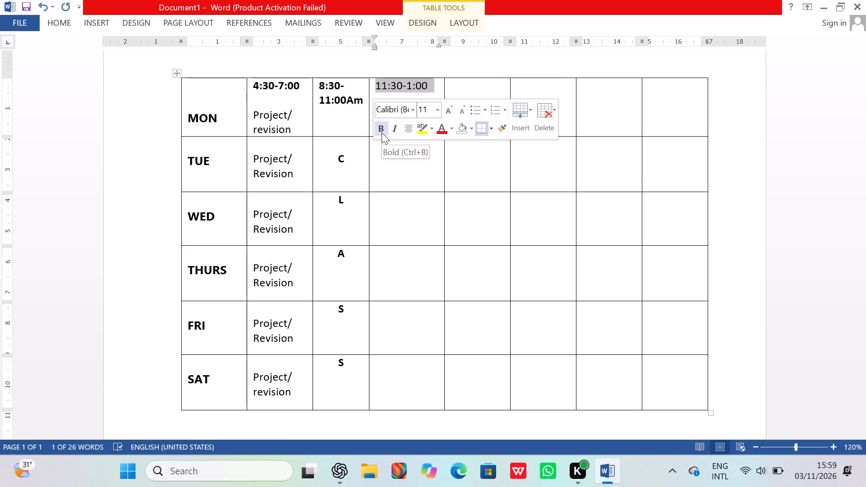
left_click(382, 133)
left_click(409, 171)
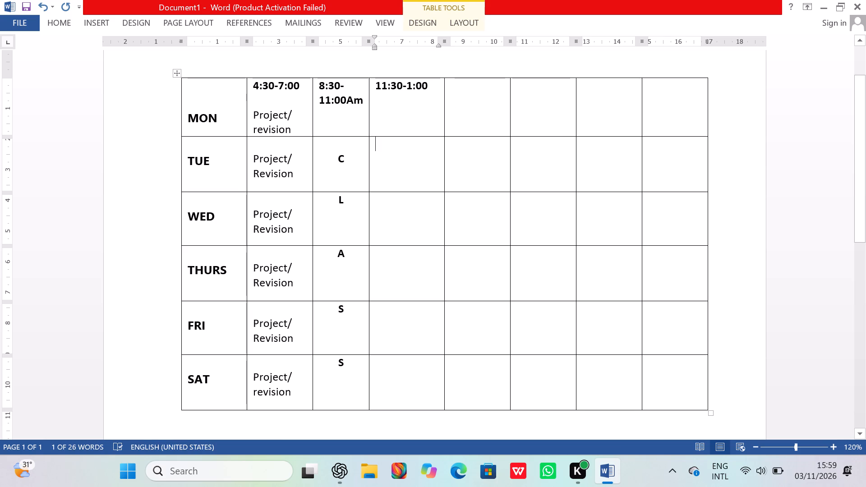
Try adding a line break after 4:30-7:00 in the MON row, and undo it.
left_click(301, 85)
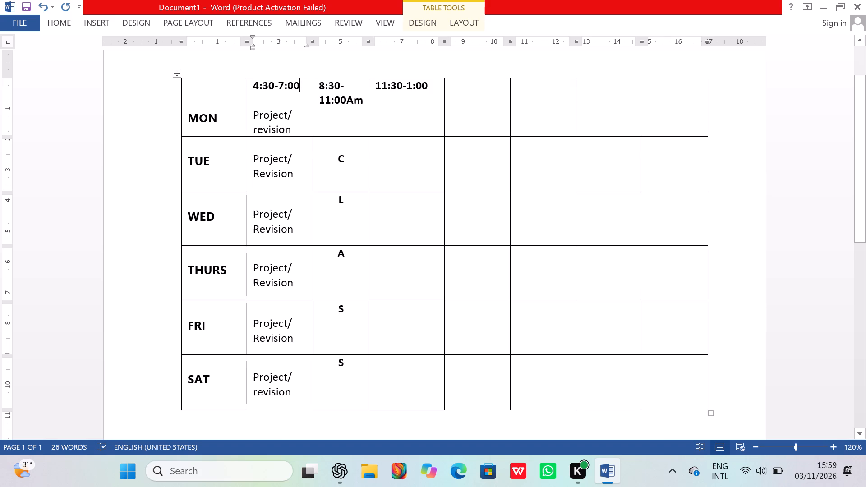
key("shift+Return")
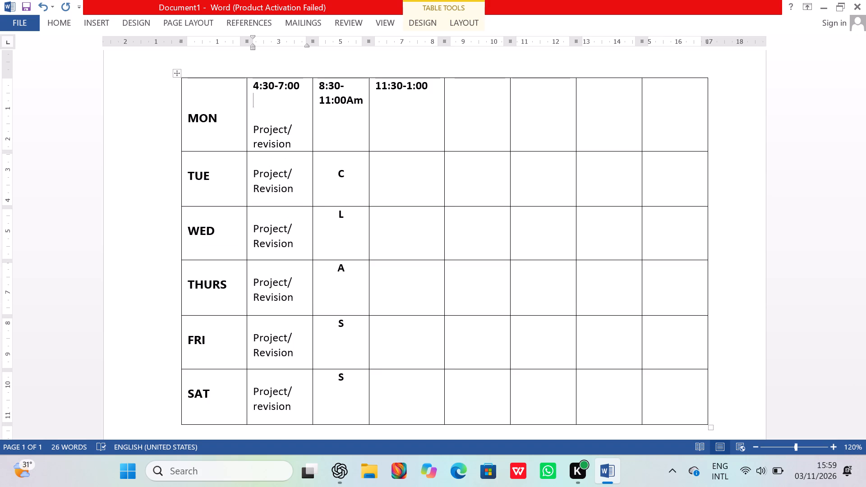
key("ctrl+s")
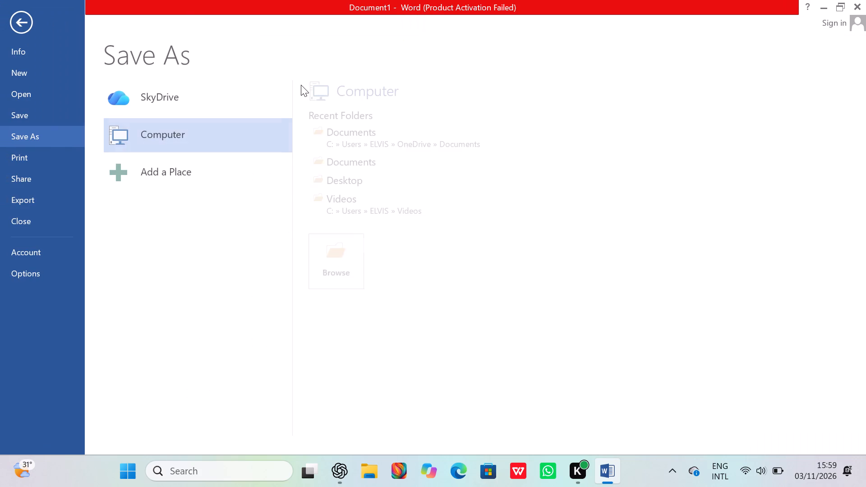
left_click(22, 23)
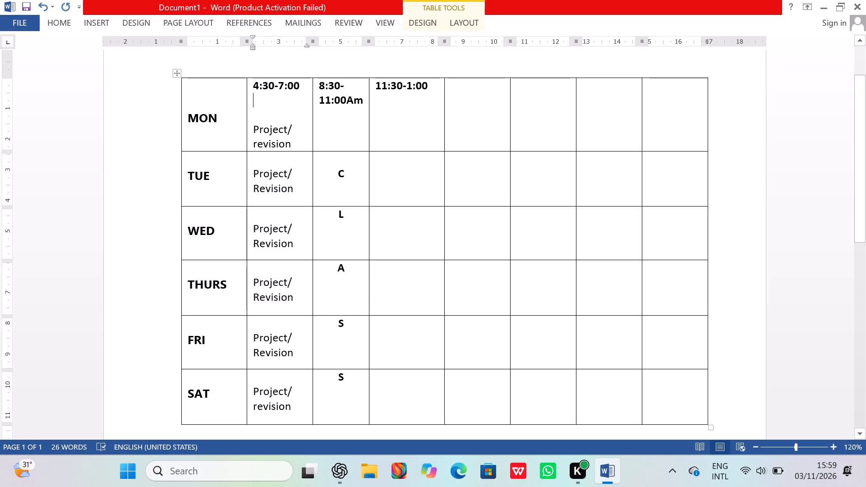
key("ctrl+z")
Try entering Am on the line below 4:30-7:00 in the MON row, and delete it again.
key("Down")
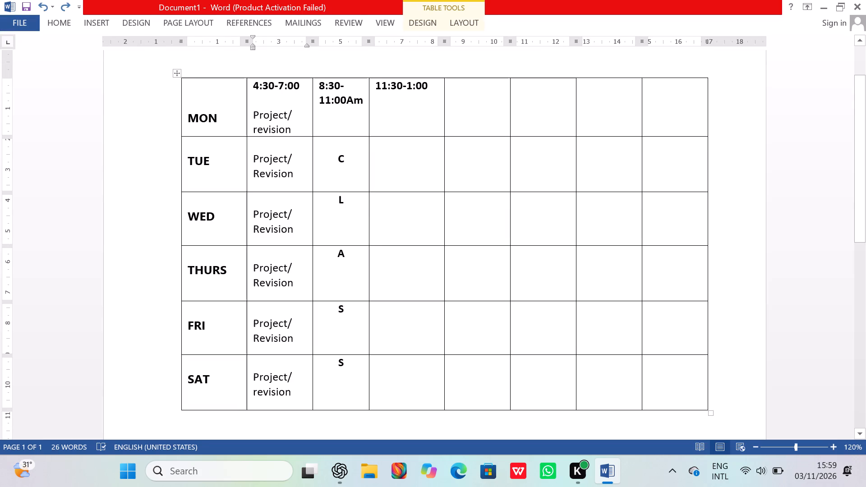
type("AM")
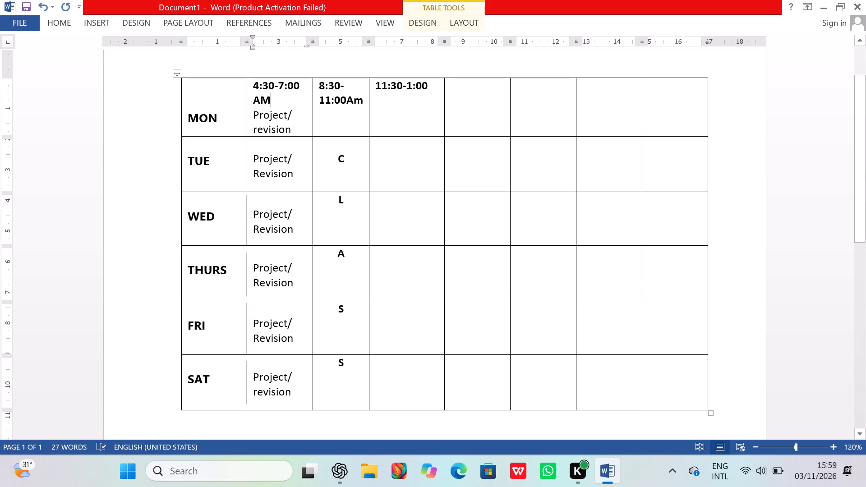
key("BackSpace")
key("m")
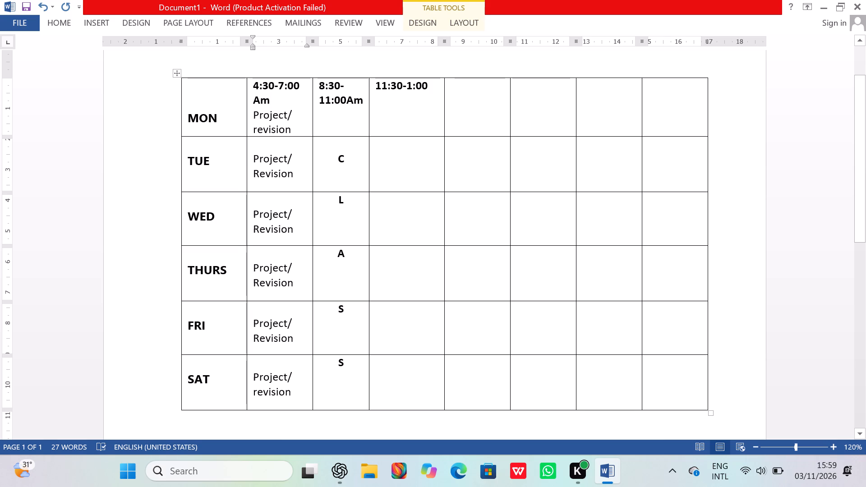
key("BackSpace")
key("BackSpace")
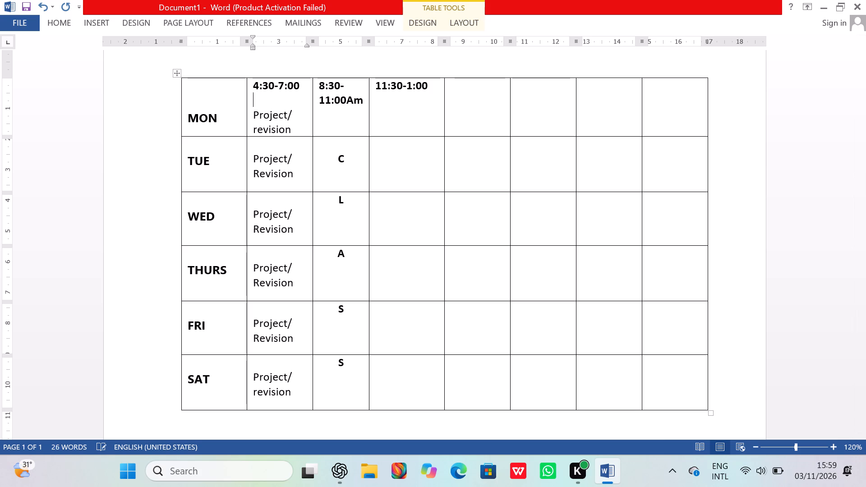
Append am directly to the 4:30-7:00 time slot in the MON row.
left_click(301, 88)
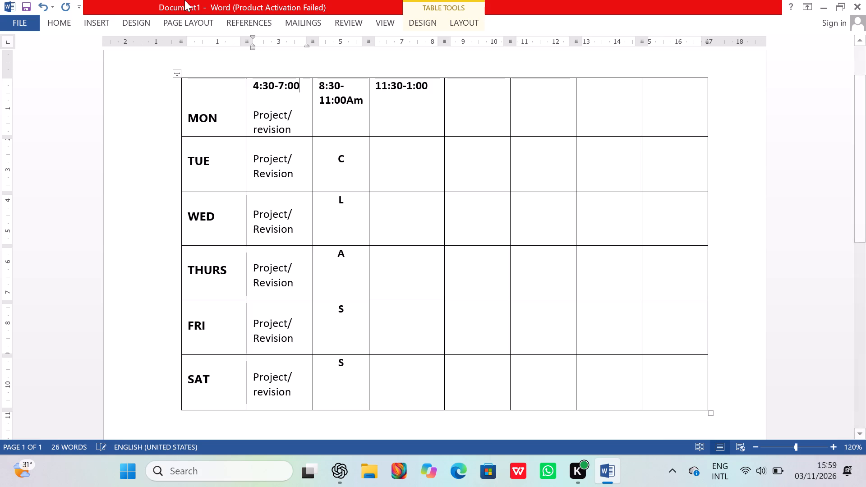
type("am")
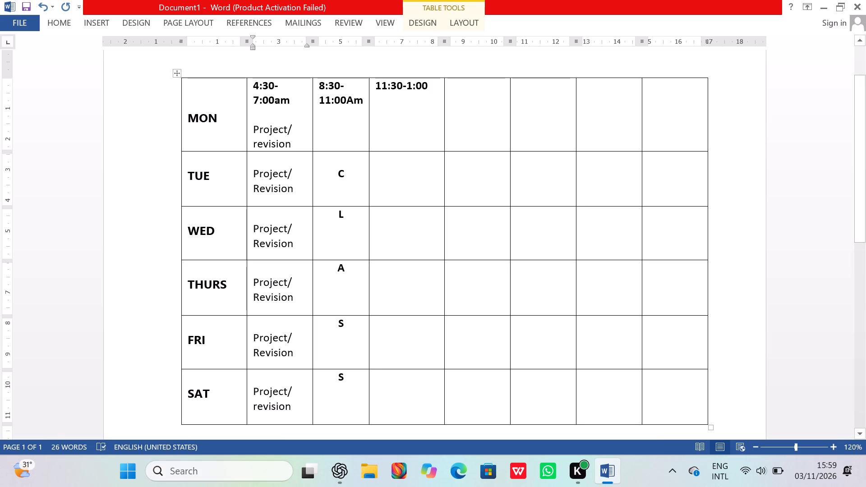
Append a space and Pm to the 11:30-1:00 time slot in the MON row.
left_click(429, 90)
key("space")
type("p")
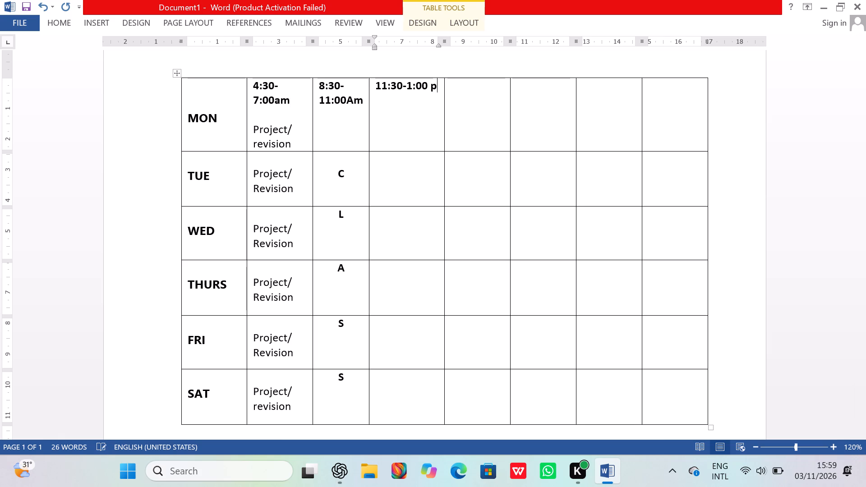
key("p")
Break the 11:30-1:00 Pm time slot onto a second line after the hyphen and make its end time 01:00.
left_click(407, 86)
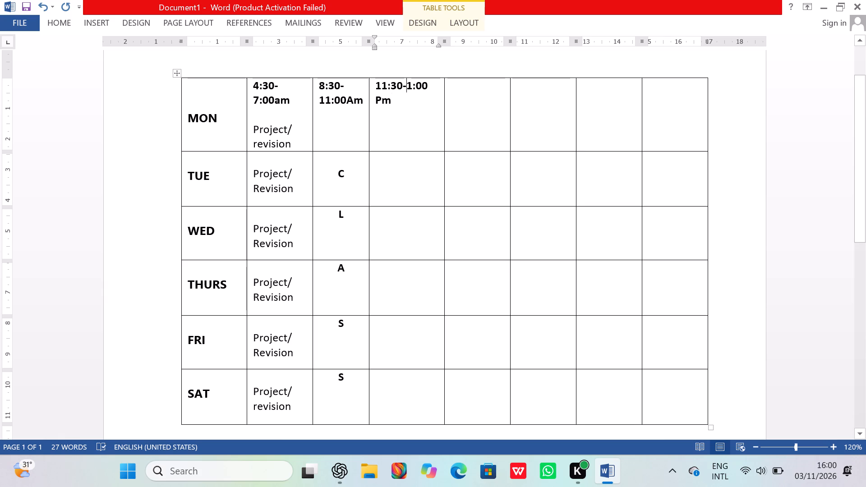
key("Return")
key("0")
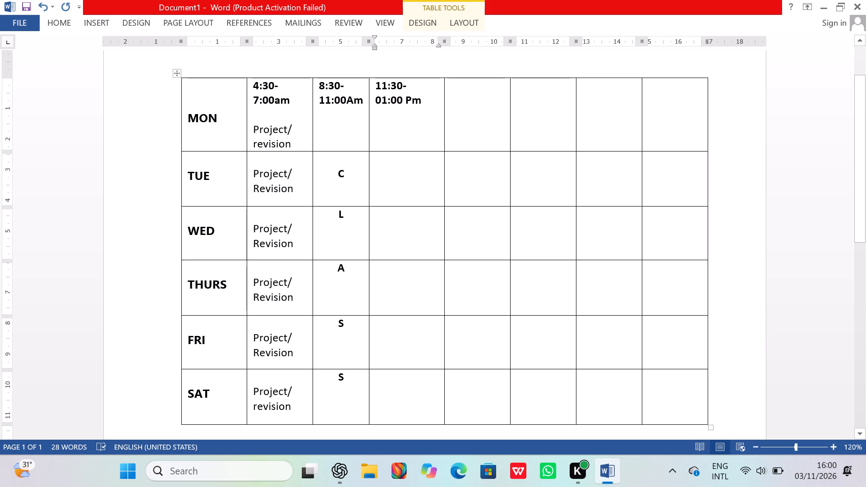
Narrow the 11:30-01:00 Pm column to about the same width as the 4:30-7:00am column.
left_click_drag(444, 115, 431, 118)
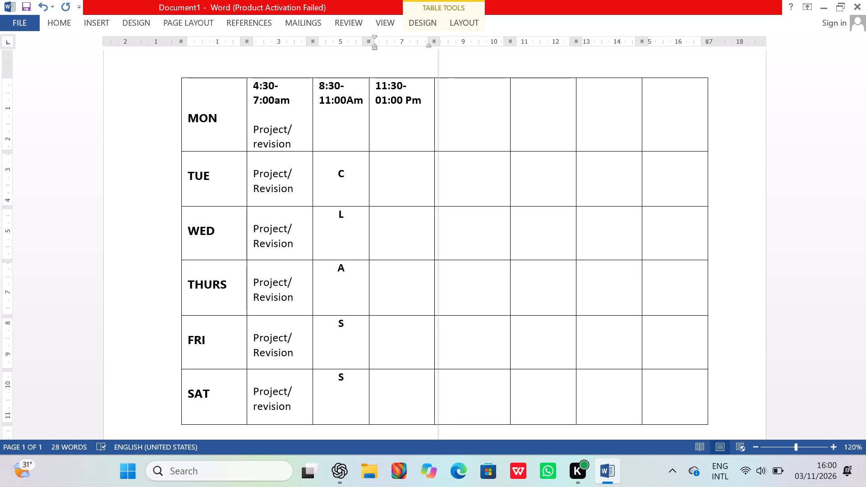
left_click_drag(431, 118, 436, 118)
left_click(436, 118)
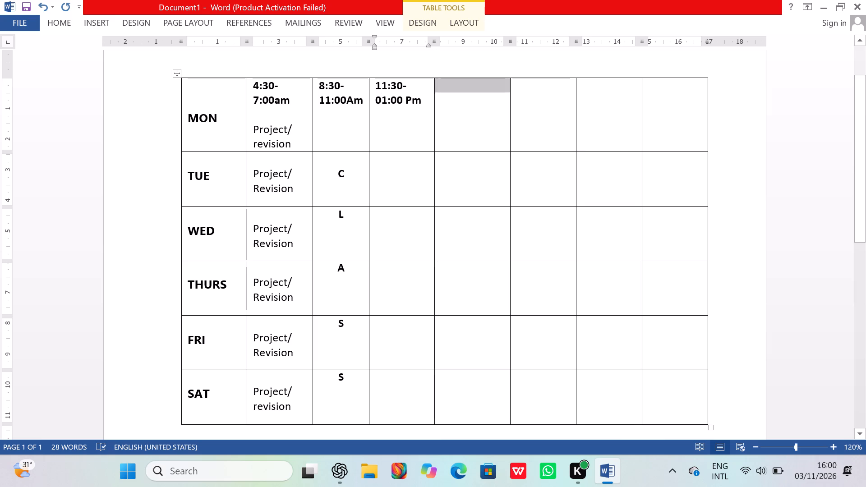
left_click(422, 123)
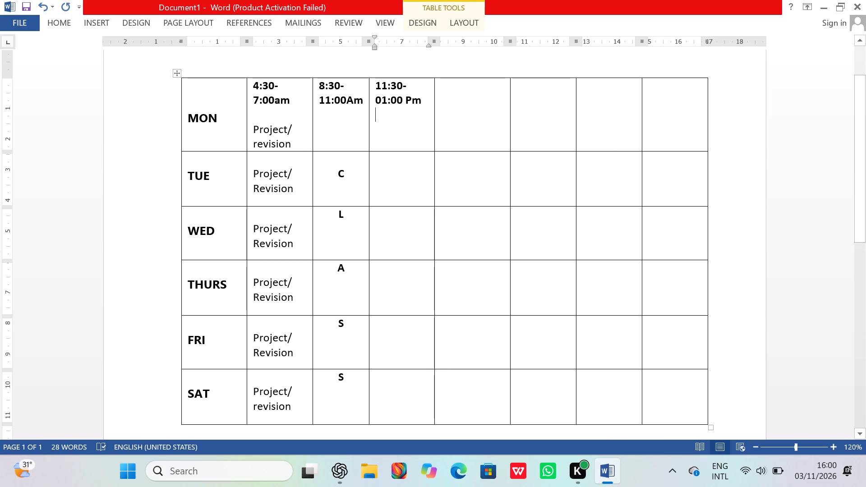
left_click_drag(434, 122, 436, 121)
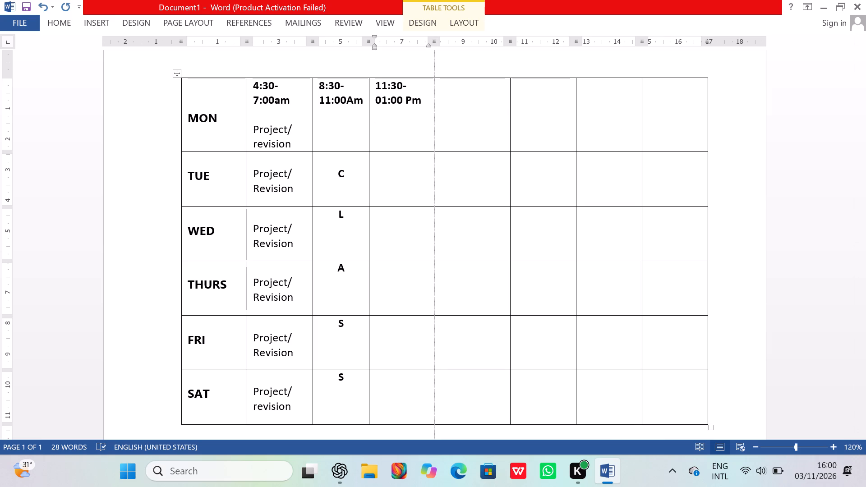
left_click_drag(436, 121, 438, 120)
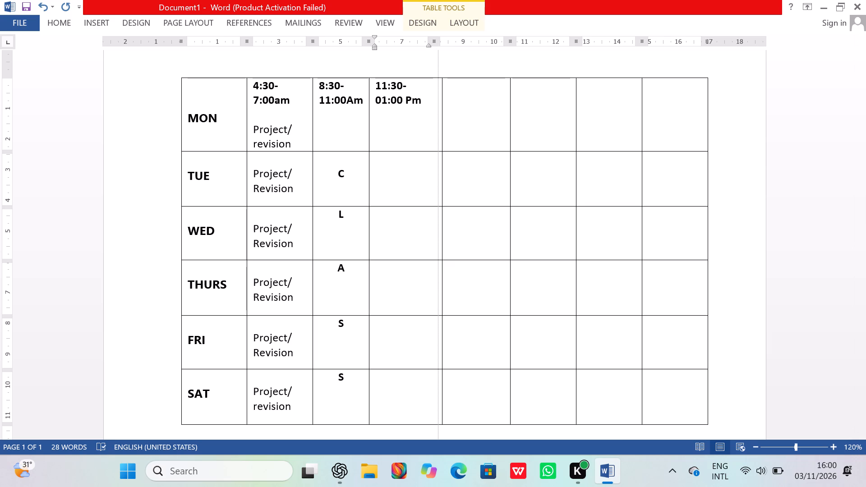
left_click_drag(438, 120, 439, 120)
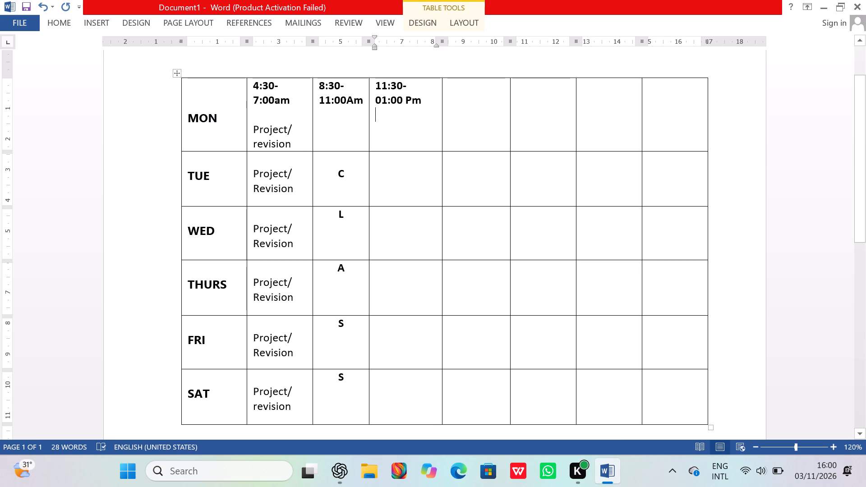
left_click(442, 120)
left_click_drag(442, 122, 437, 124)
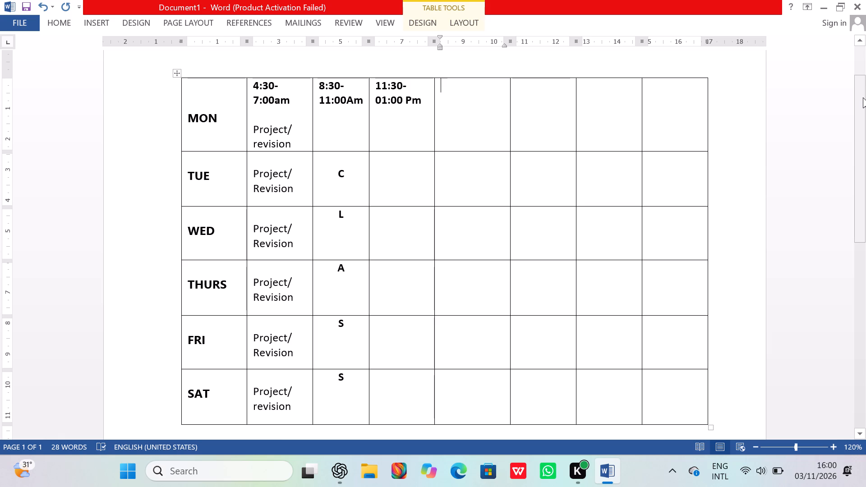
Enter the time slot 01:00-3:30 PM in the MON row's cell after 11:30-01:00 Pm.
left_click_drag(863, 97, 865, 116)
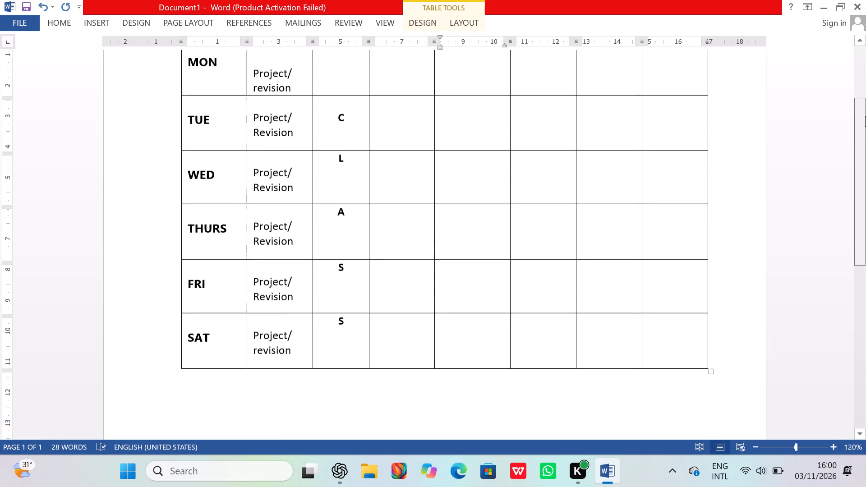
left_click_drag(865, 116, 865, 108)
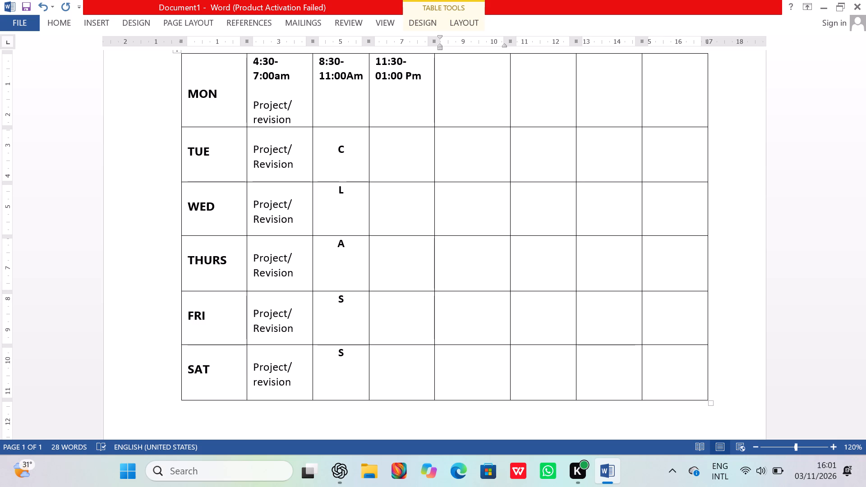
key("1")
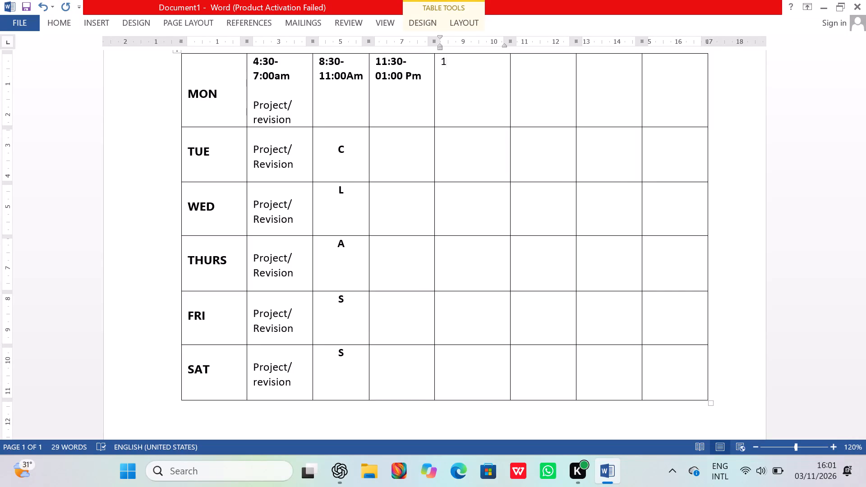
key("BackSpace")
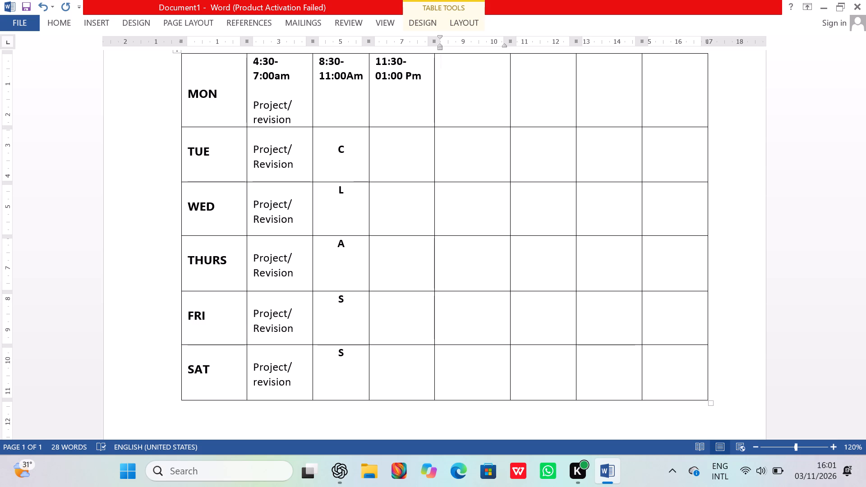
key("1")
key("shift+colon")
key("Left")
key("Left")
key("0")
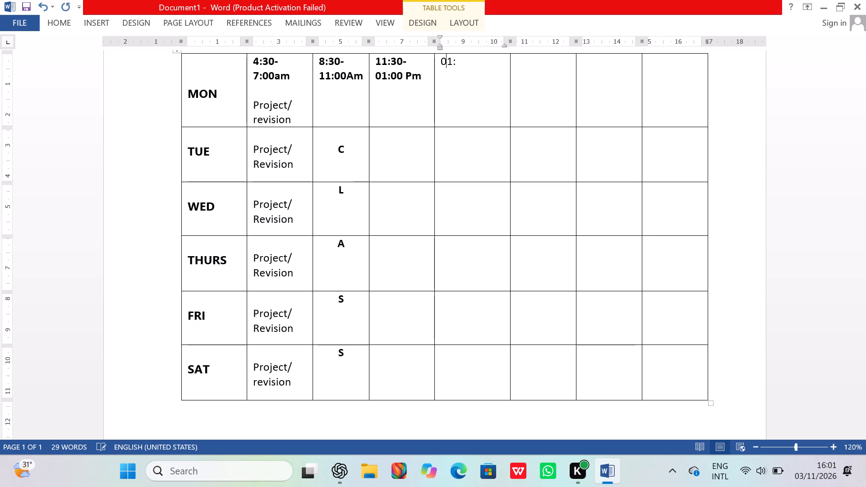
key("Right")
key("Right")
type("00")
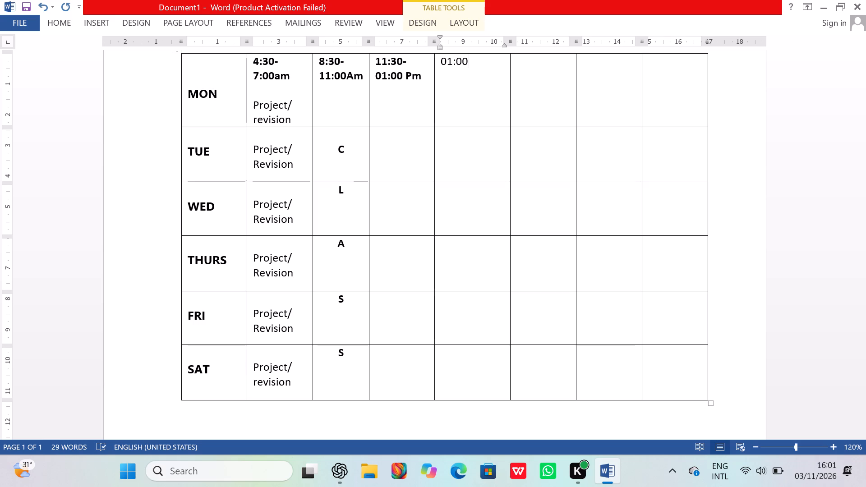
key("minus")
type("03")
key("BackSpace")
key("BackSpace")
key("3")
key("shift+colon")
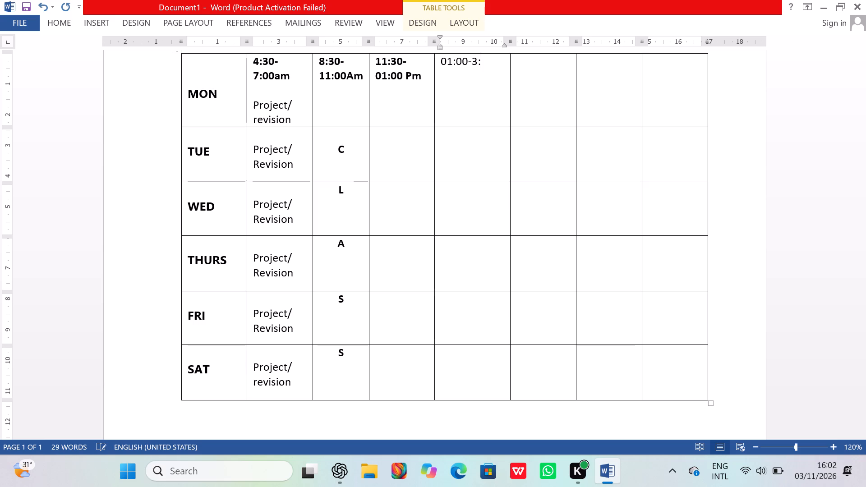
type("30")
key("space")
type("PM")
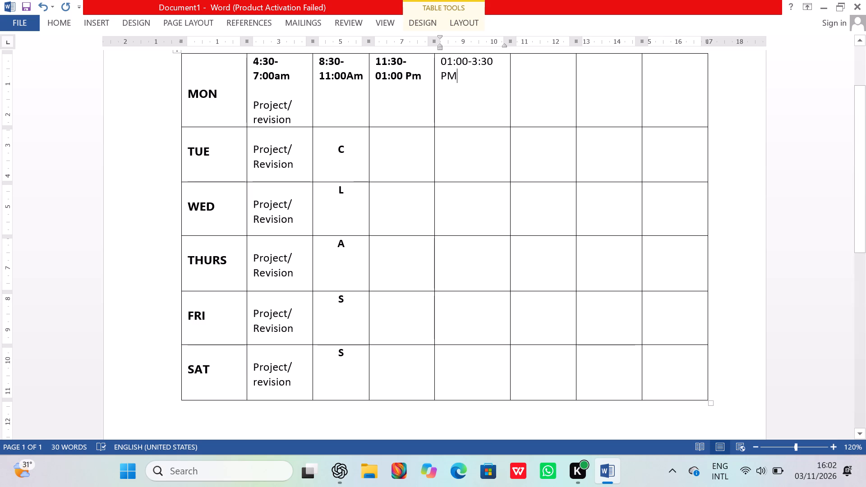
Add two empty lines below 01:00-3:30 PM and break the time slot onto a second line after the hyphen.
key("Return")
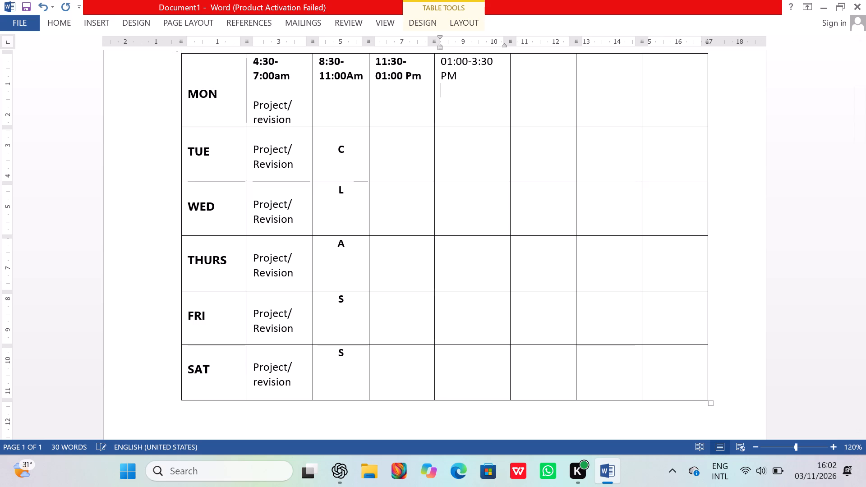
key("Return")
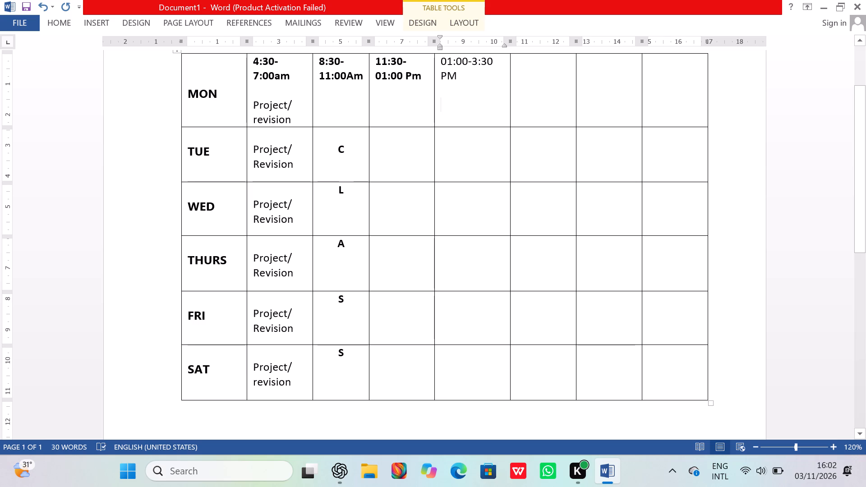
left_click(471, 63)
key("Return")
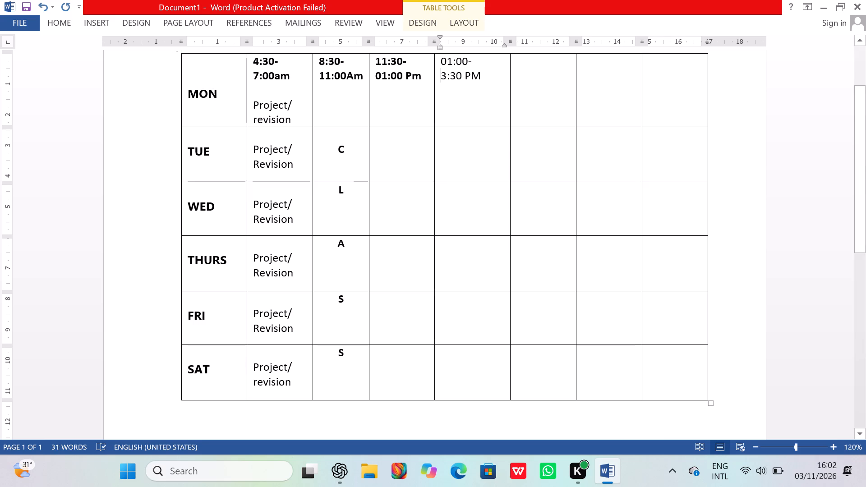
Make the whole 01:00-3:30 PM time slot in the MON row bold.
double_click(481, 77)
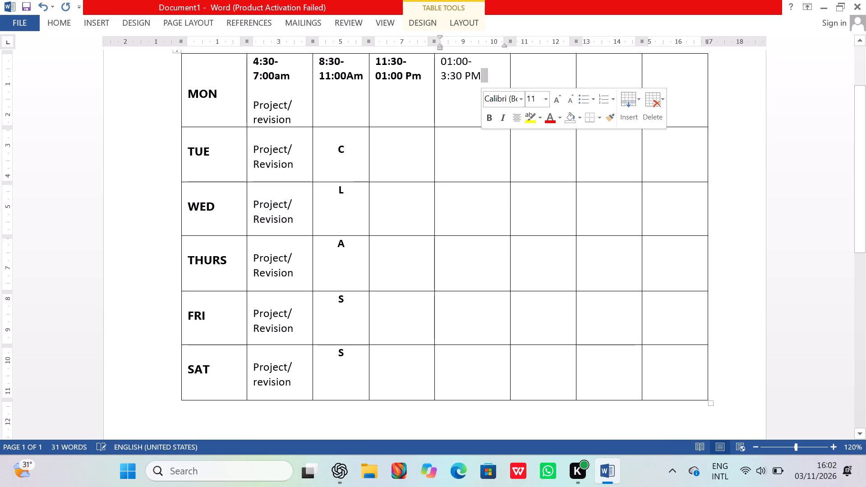
double_click(478, 76)
left_click_drag(478, 76, 445, 76)
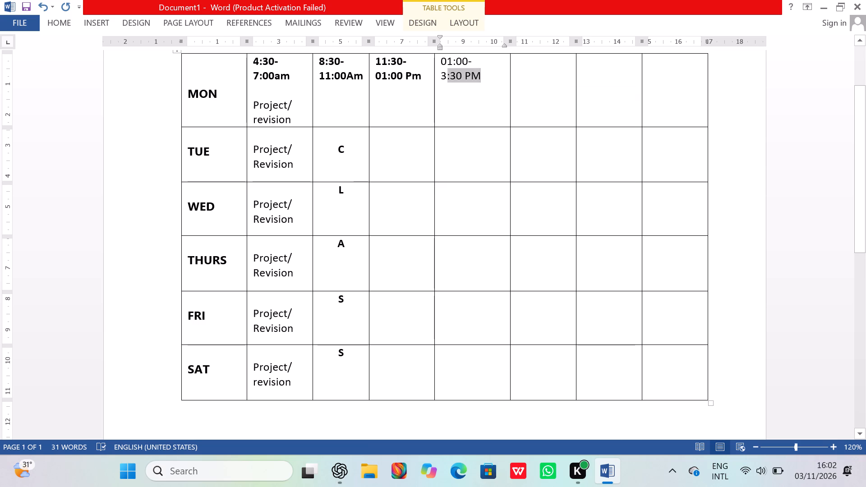
left_click_drag(445, 76, 438, 63)
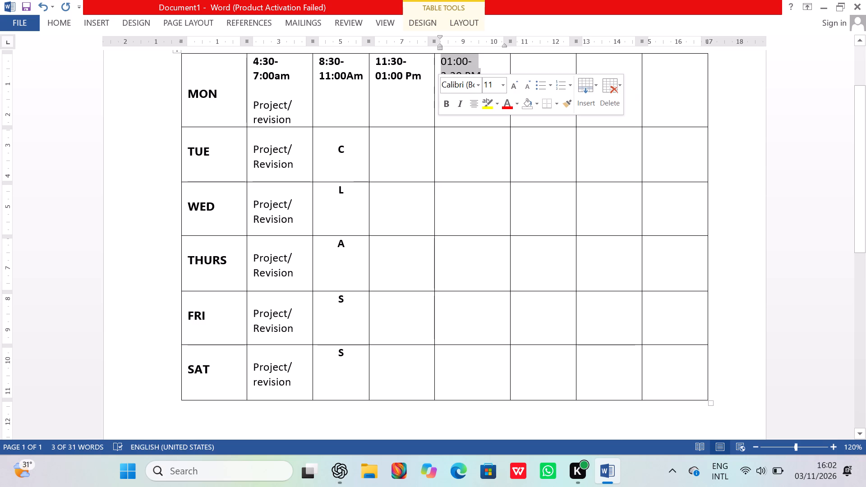
left_click(447, 99)
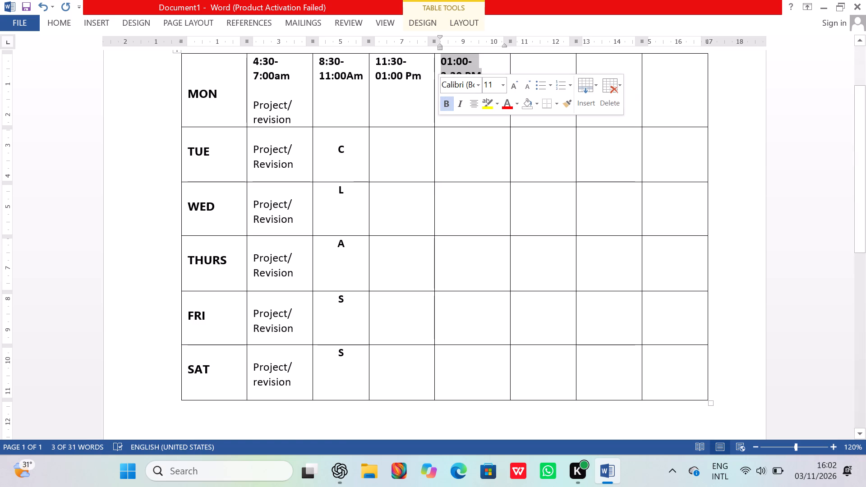
Spell CODING in capitals down the 01:00-3:30 PM column, one letter per row from MON, below the time slot, to SAT.
left_click(463, 164)
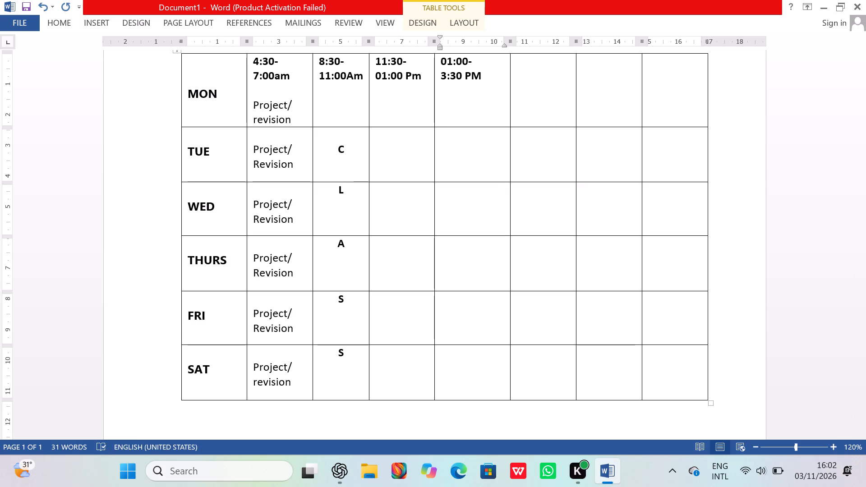
left_click(447, 113)
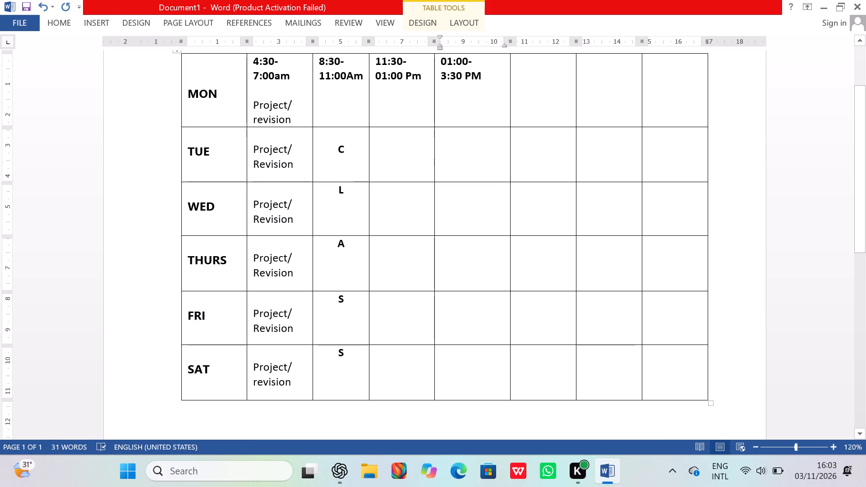
key("c")
key("Down")
key("o")
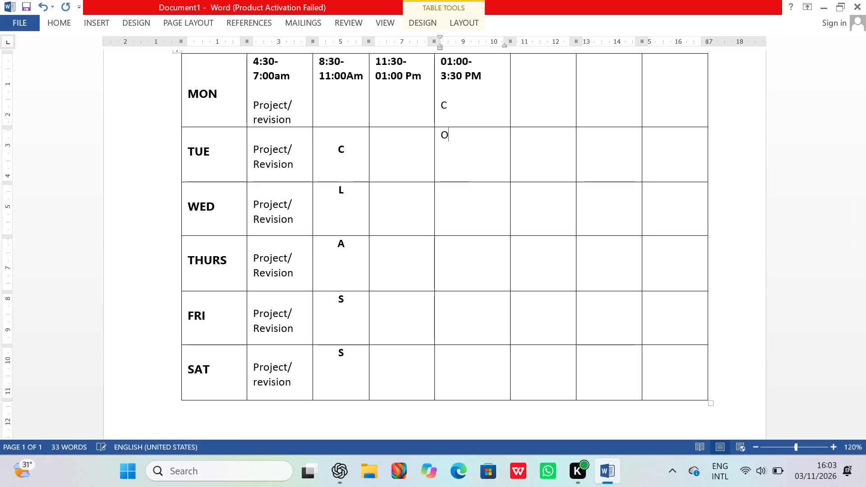
key("Down")
key("d")
key("Down")
key("i")
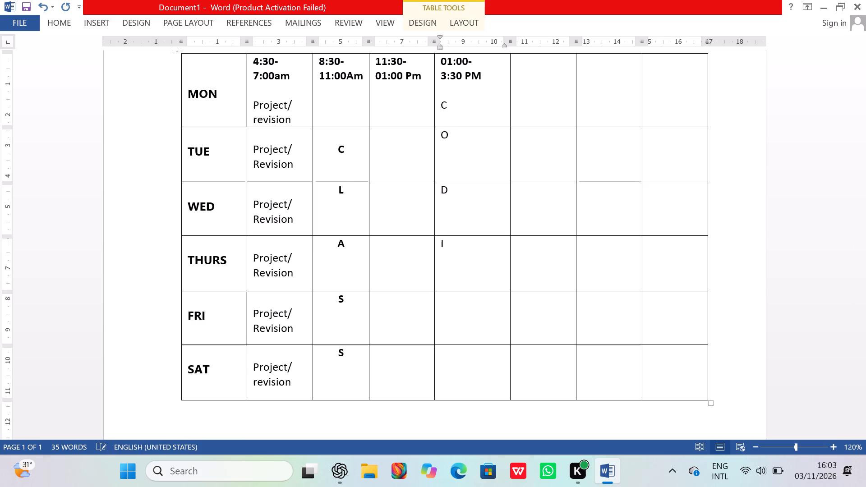
key("Down")
key("n")
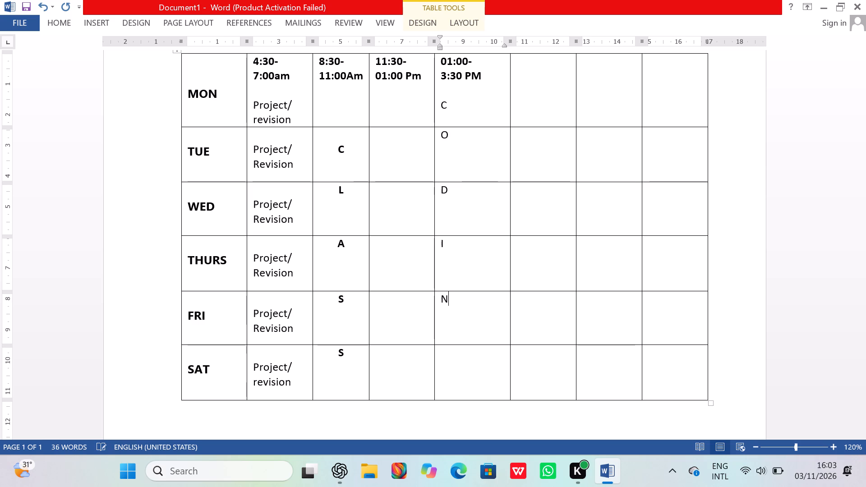
key("Down")
key("g")
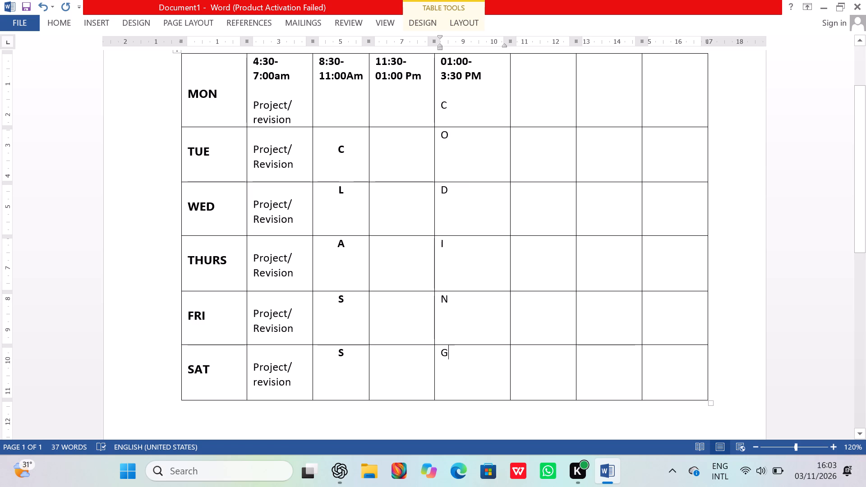
Make the letters O, D, I, N and G in the TUE to SAT rows of the 01:00-3:30 PM column bold.
left_click_drag(460, 358, 446, 357)
left_click_drag(446, 357, 436, 208)
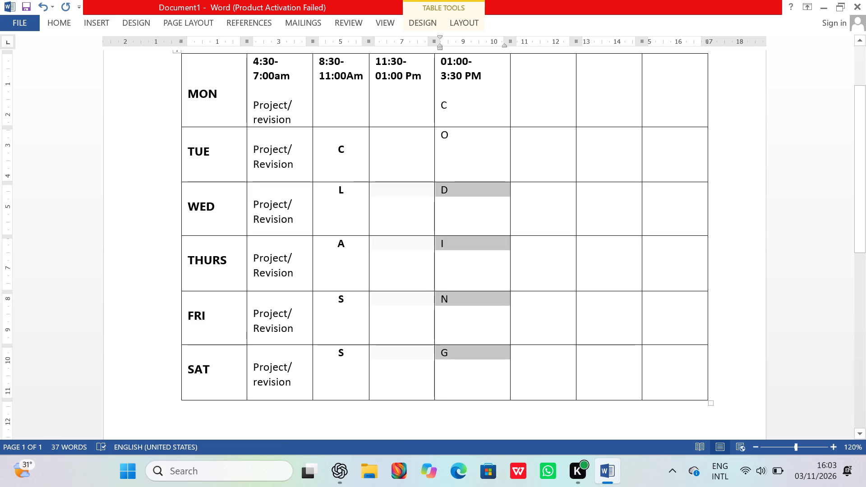
left_click_drag(436, 208, 440, 75)
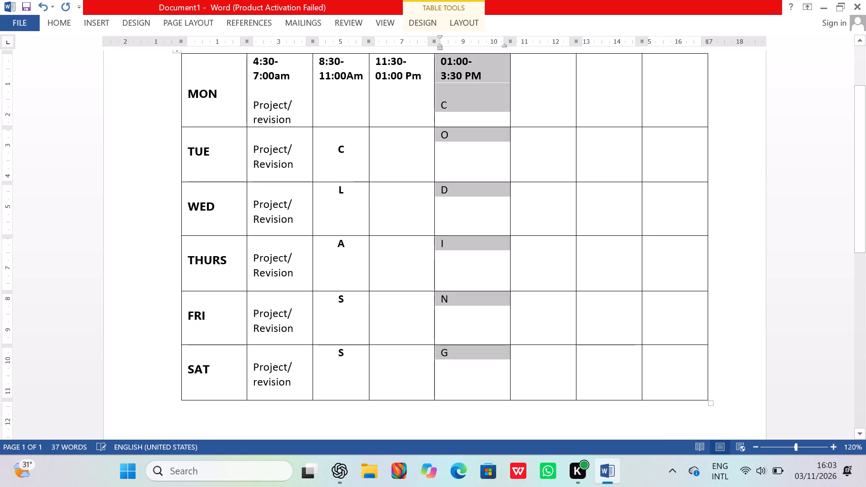
left_click(494, 383)
left_click_drag(455, 357, 438, 288)
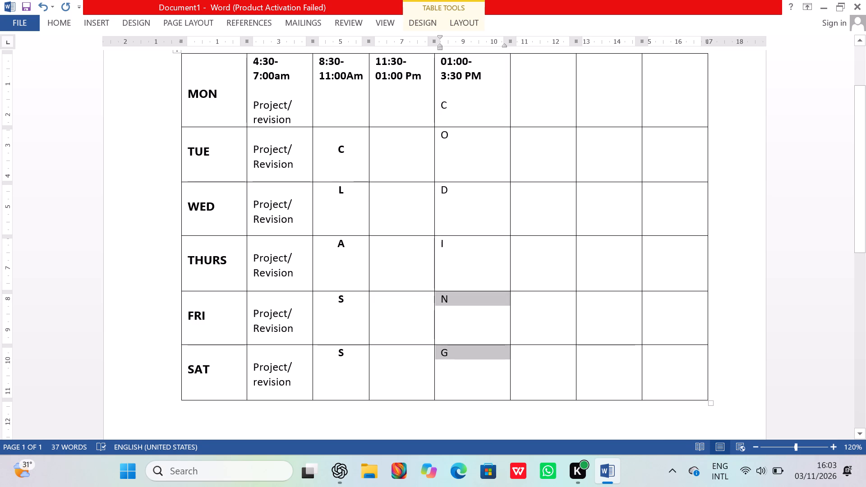
left_click_drag(438, 288, 440, 74)
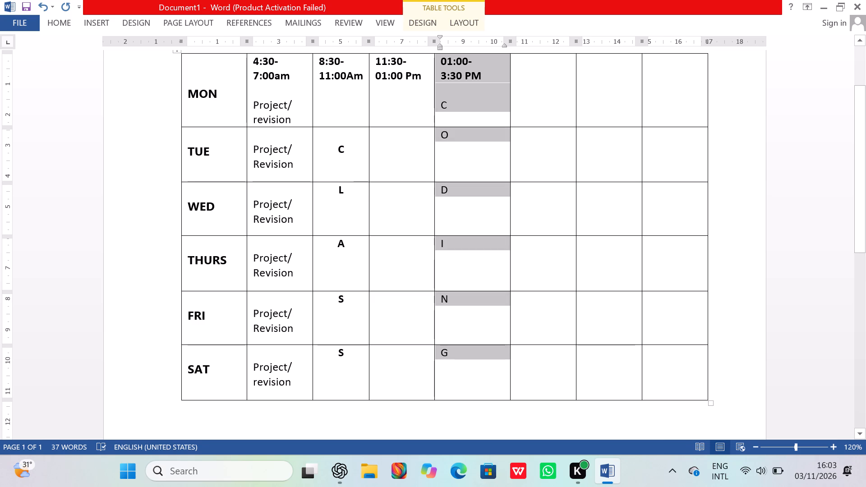
left_click_drag(440, 74, 444, 99)
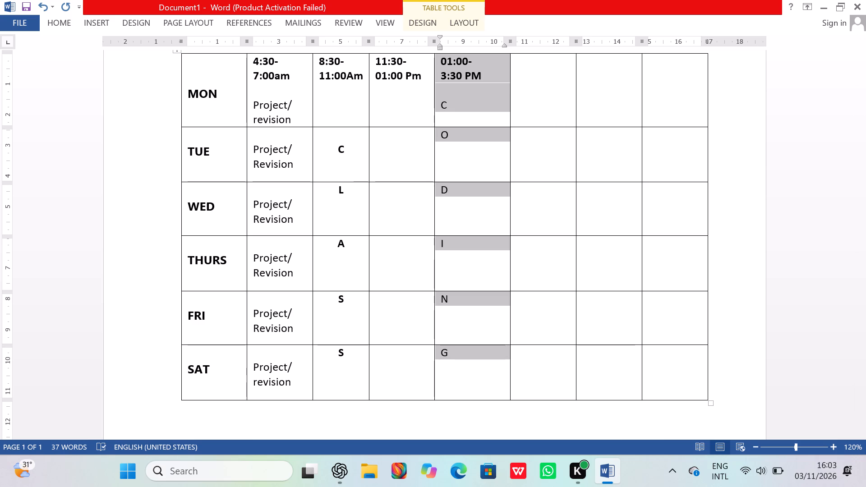
left_click_drag(444, 99, 443, 110)
left_click_drag(443, 110, 447, 120)
left_click_drag(447, 120, 450, 130)
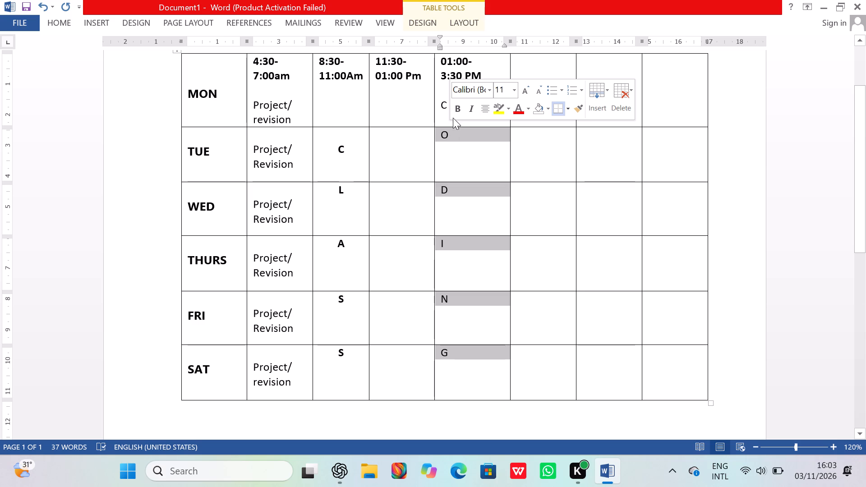
left_click(456, 114)
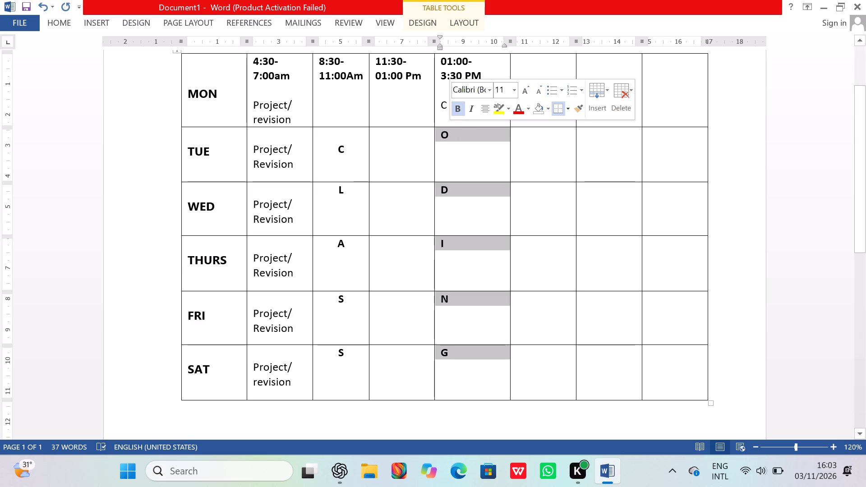
Make the letter C below 01:00-3:30 PM in the MON row bold.
left_click(447, 119)
left_click_drag(447, 119, 447, 107)
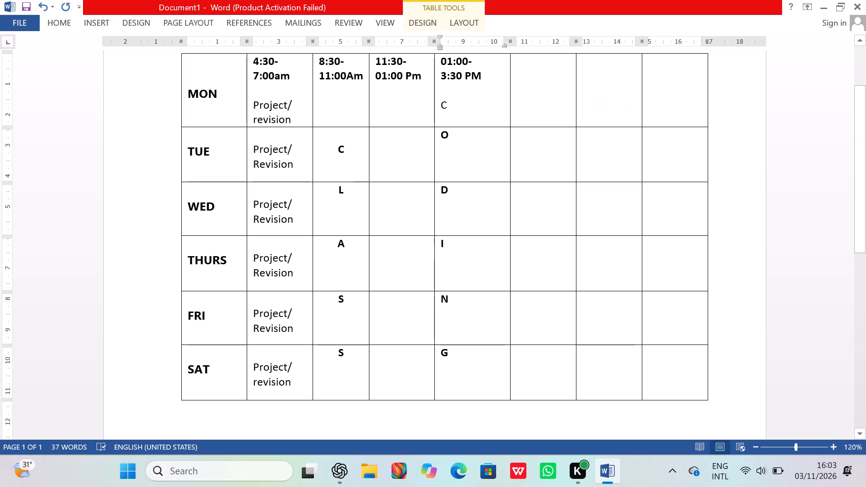
left_click_drag(447, 107, 447, 106)
left_click_drag(447, 106, 442, 106)
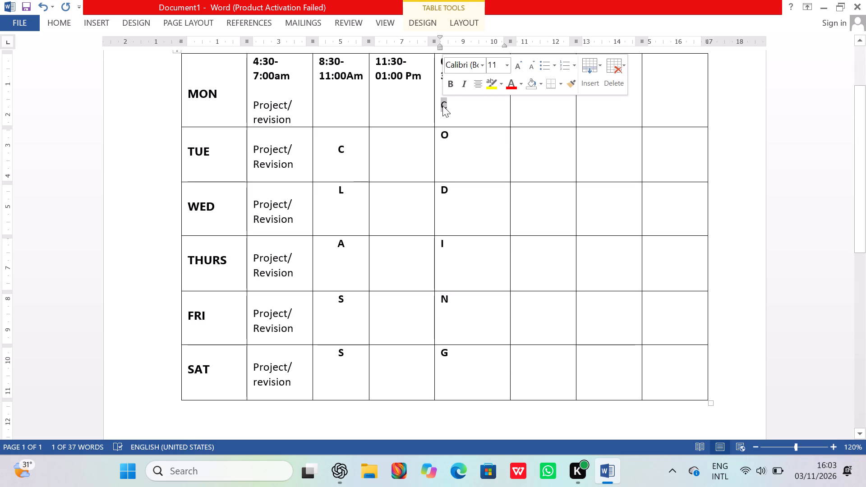
left_click(454, 84)
left_click(484, 220)
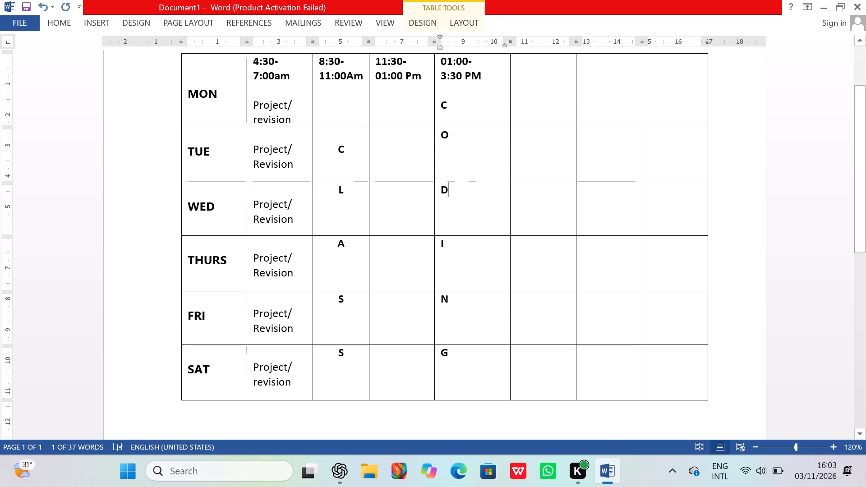
Center the letters O, D, I, N and G horizontally in the TUE to SAT cells of the 01:00-3:30 PM column.
left_click_drag(446, 106, 439, 255)
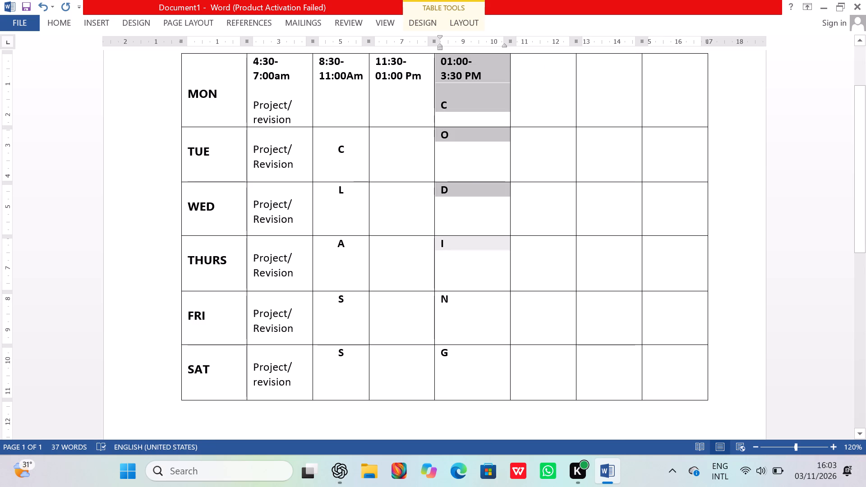
left_click_drag(439, 255, 441, 343)
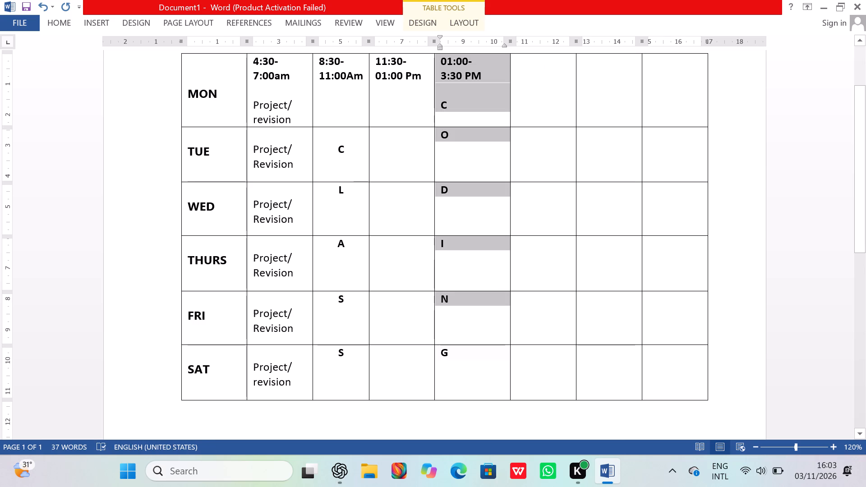
left_click_drag(441, 343, 463, 89)
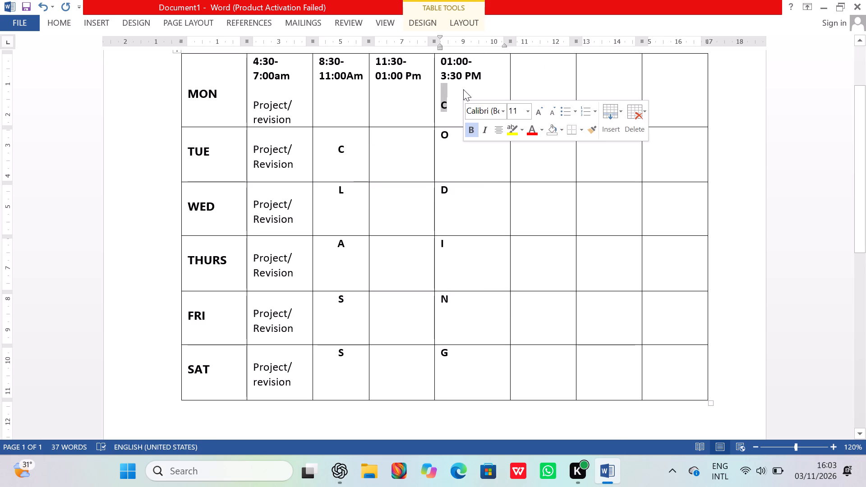
left_click(449, 107)
left_click_drag(449, 107, 445, 141)
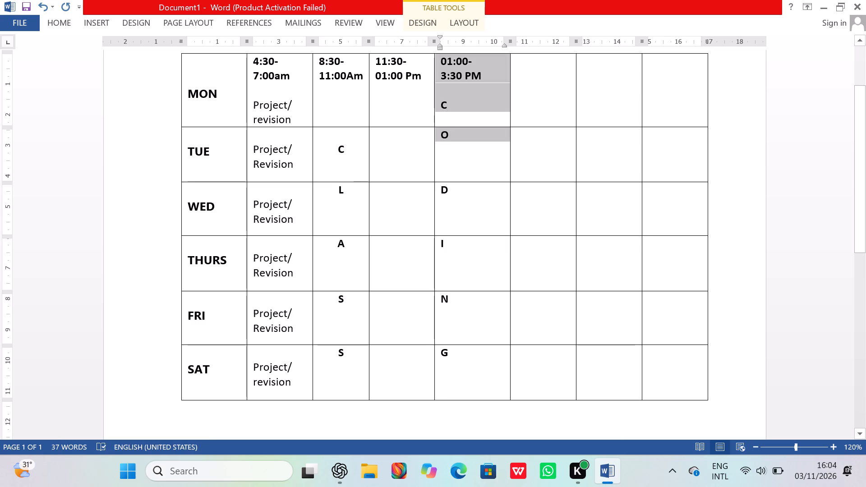
left_click_drag(445, 141, 444, 128)
left_click_drag(444, 128, 443, 128)
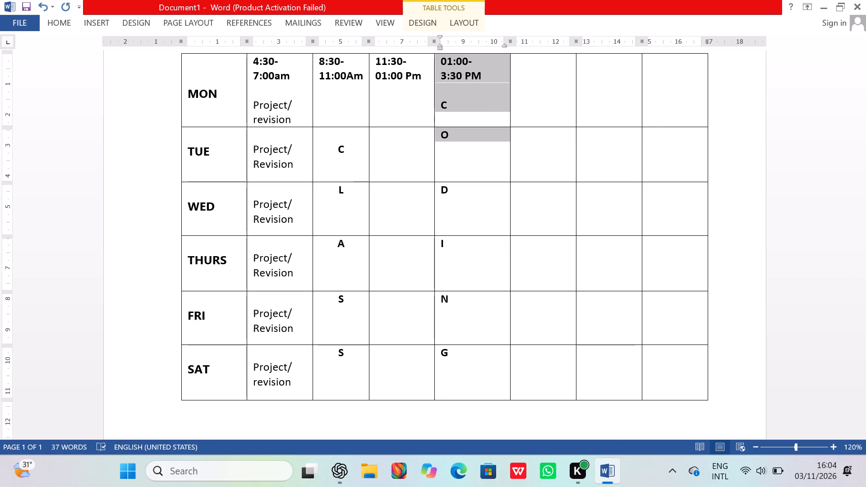
left_click_drag(443, 128, 446, 124)
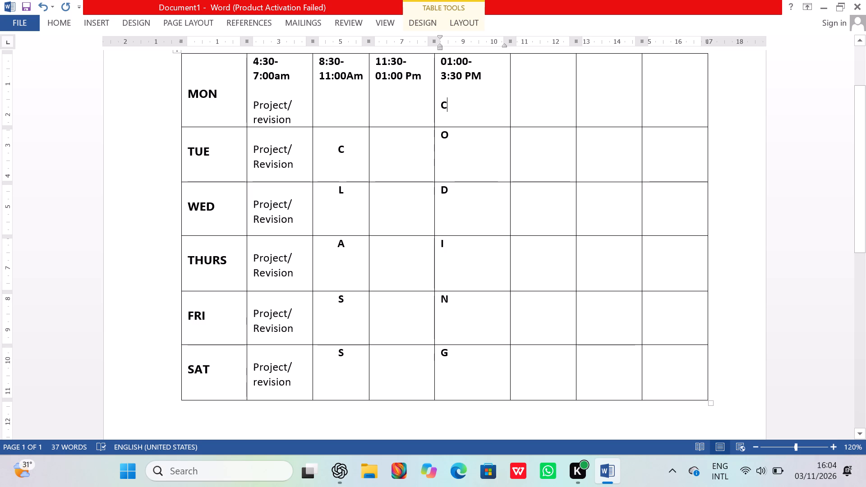
left_click_drag(450, 351, 436, 312)
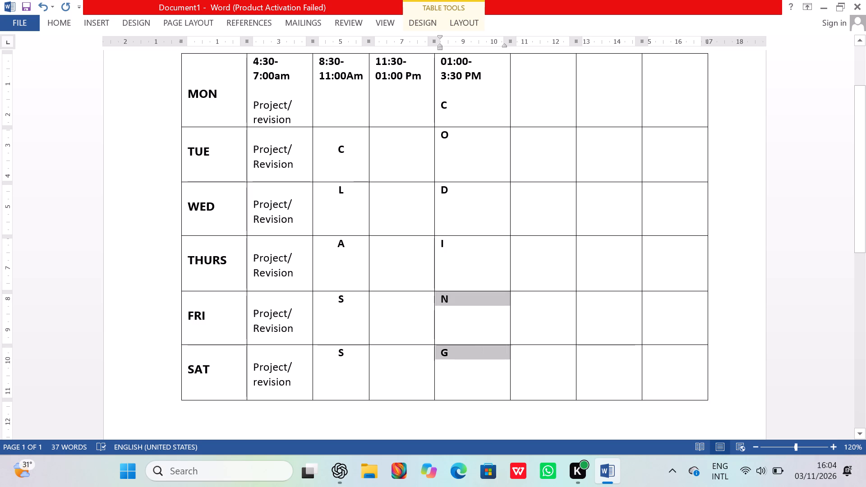
left_click_drag(436, 312, 440, 86)
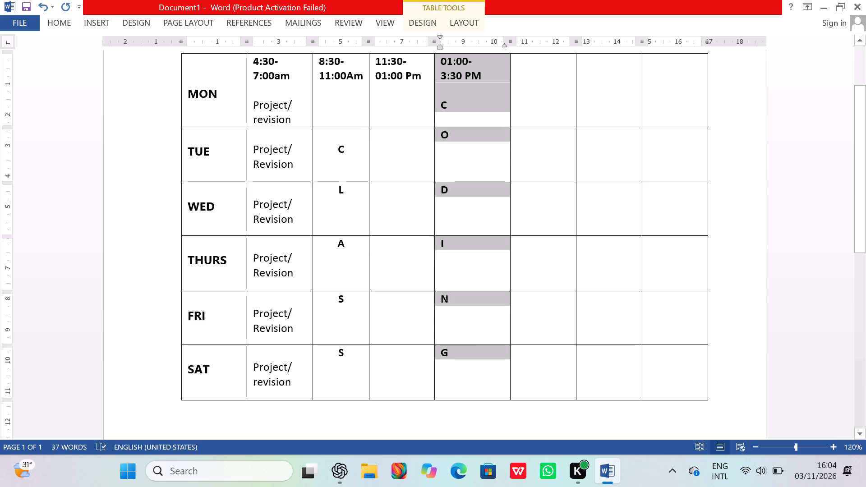
left_click_drag(440, 86, 452, 193)
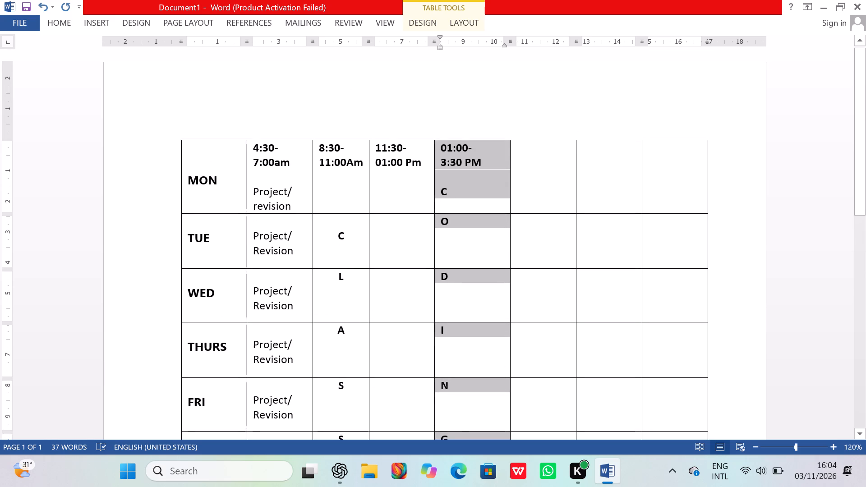
left_click_drag(452, 193, 447, 199)
left_click_drag(447, 199, 452, 231)
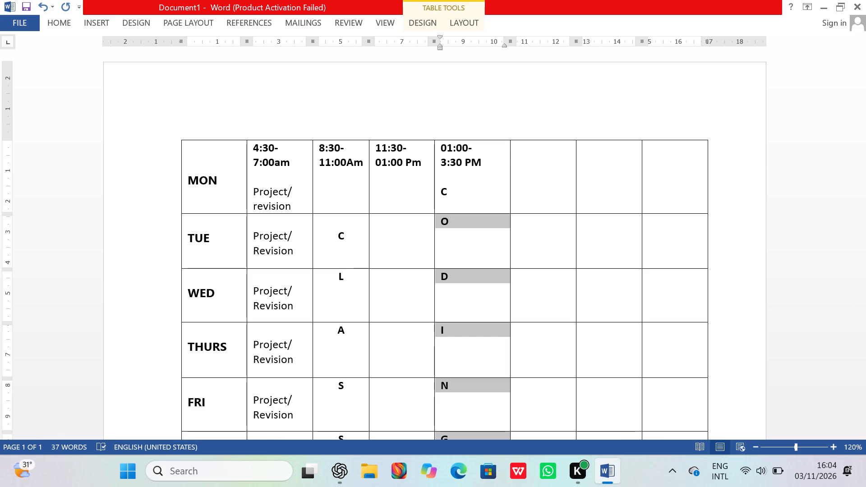
left_click_drag(452, 231, 452, 230)
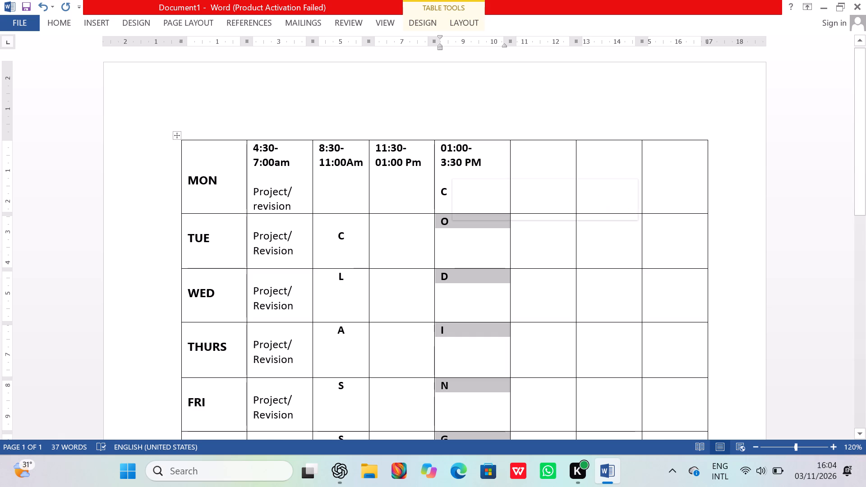
key("ctrl+e")
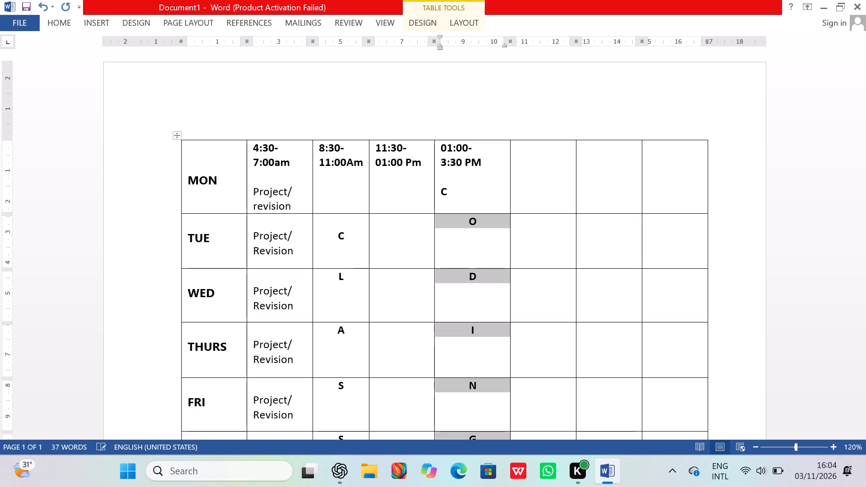